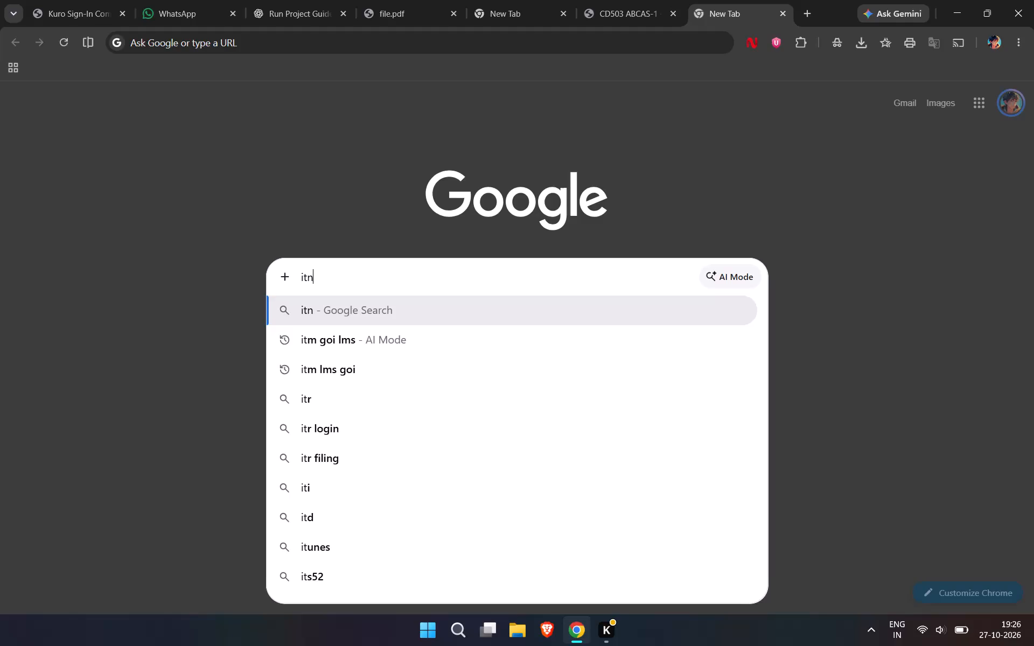
Search Google for "itm goi lms" and open the ITM GOI - Gwalior site at lms.itmgoi.in.
{"action": "key", "text": "BackSpace"}
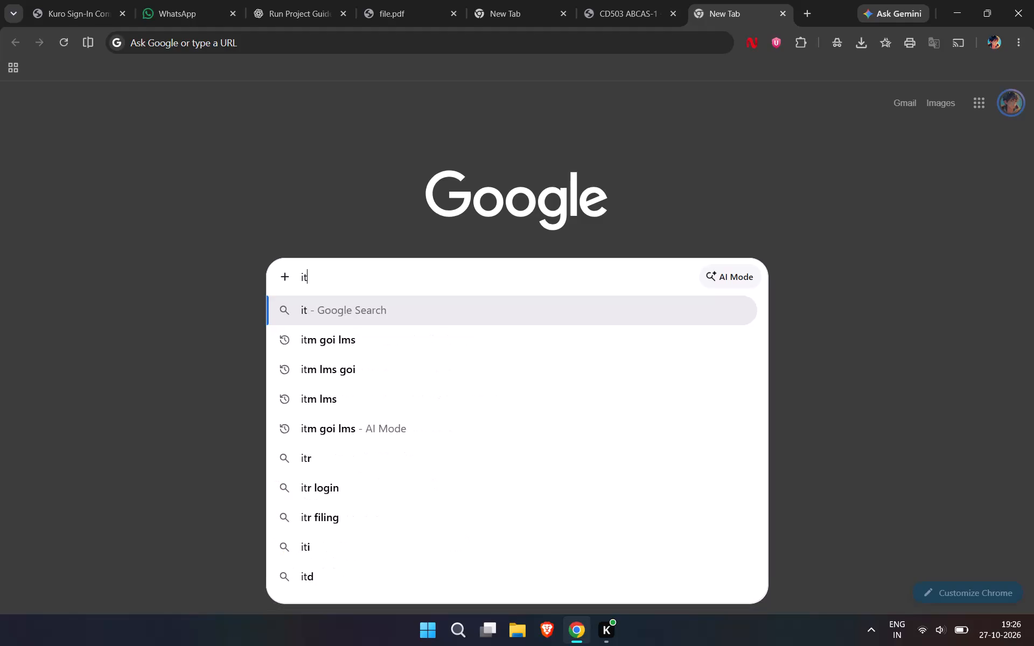
{"action": "left_click", "coordinate": [420, 343]}
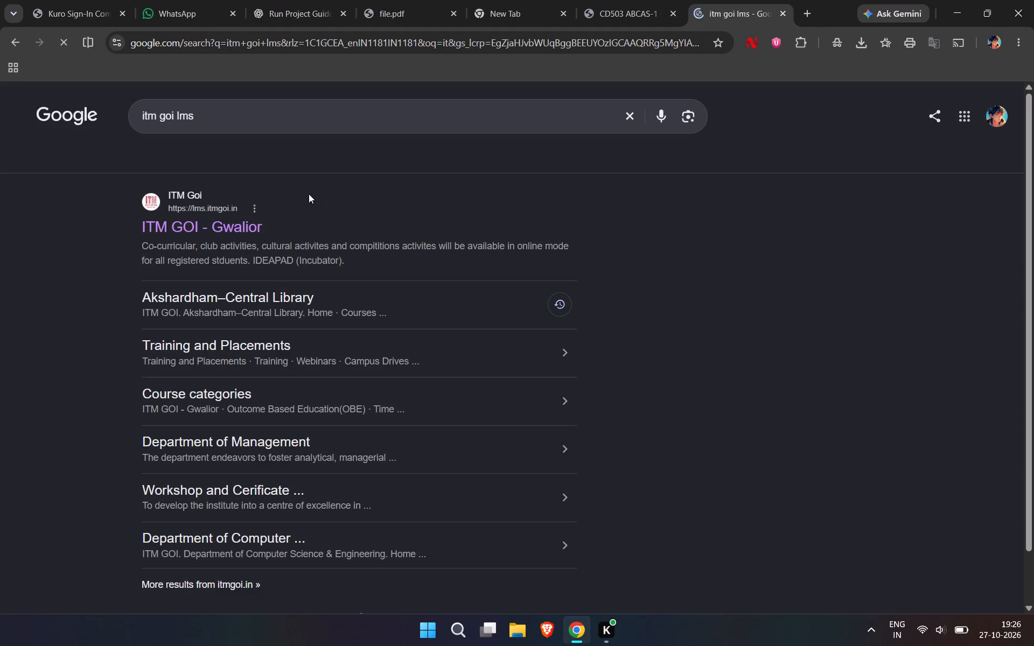
{"action": "left_click", "coordinate": [213, 231]}
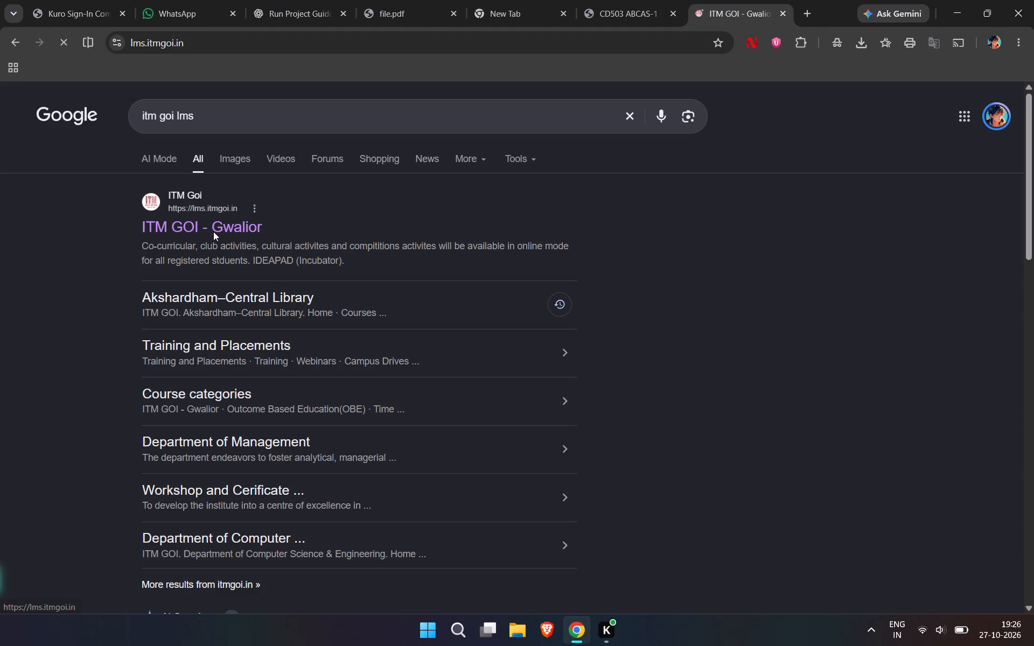
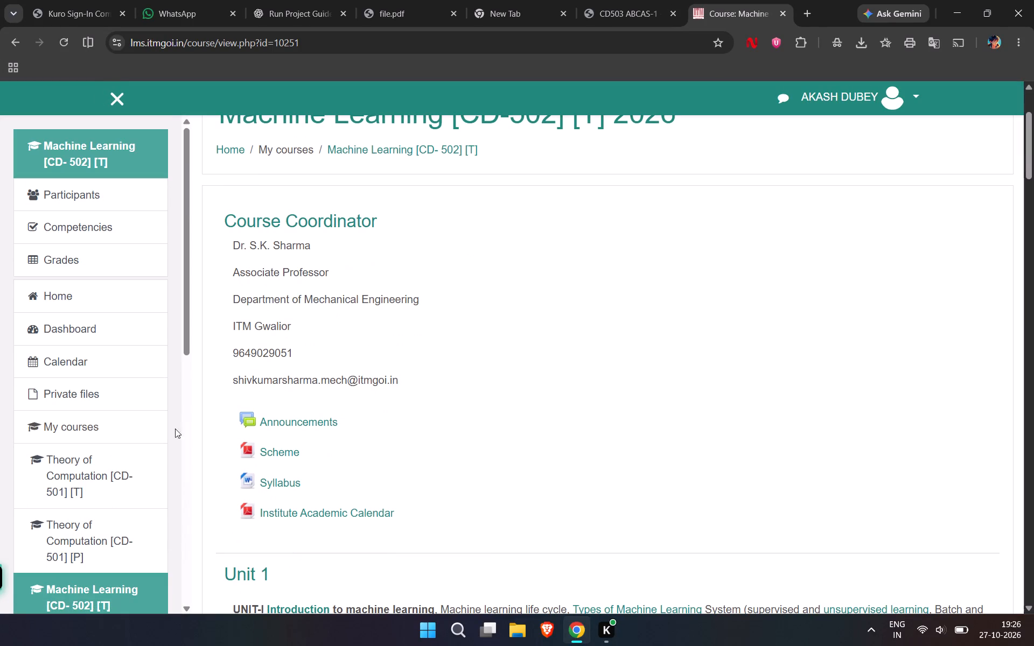
Open the Open Elective-Computer Organization and Architecture [CD- 504 C] [T] course from the enrolled courses.
{"action": "scroll", "coordinate": [59, 432], "scroll_direction": "down", "scroll_amount": 1}
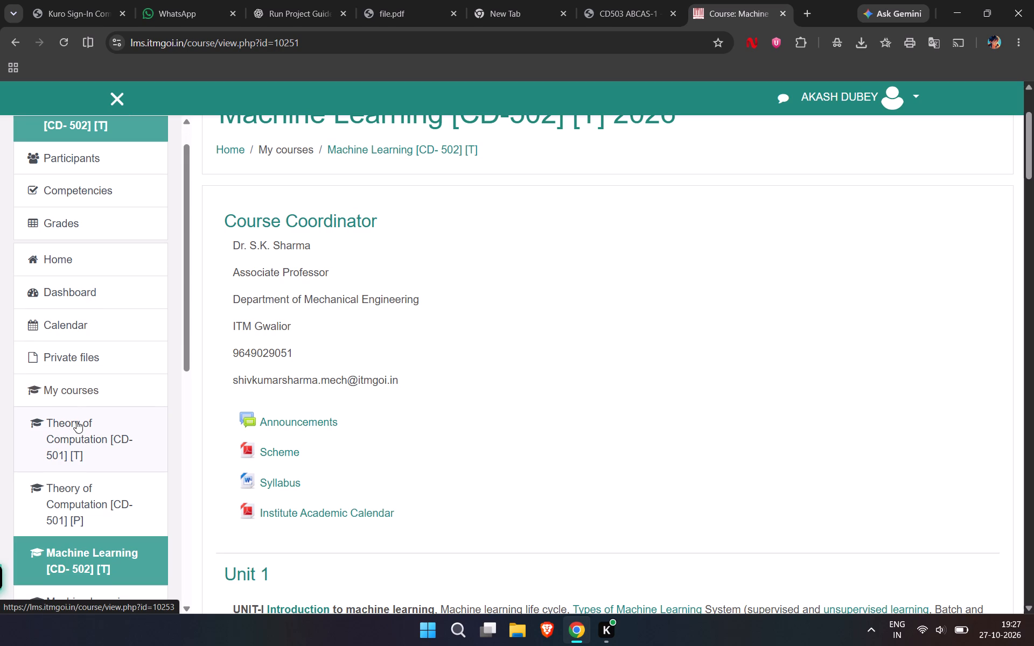
{"action": "scroll", "coordinate": [76, 421], "scroll_direction": "down", "scroll_amount": 1}
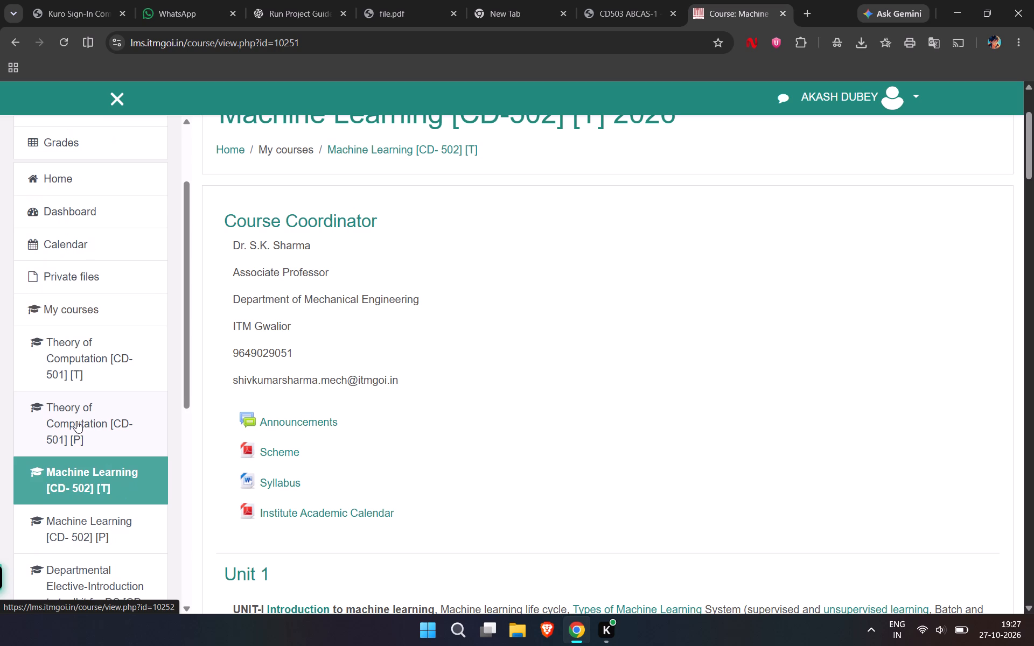
{"action": "scroll", "coordinate": [76, 421], "scroll_direction": "down", "scroll_amount": 3}
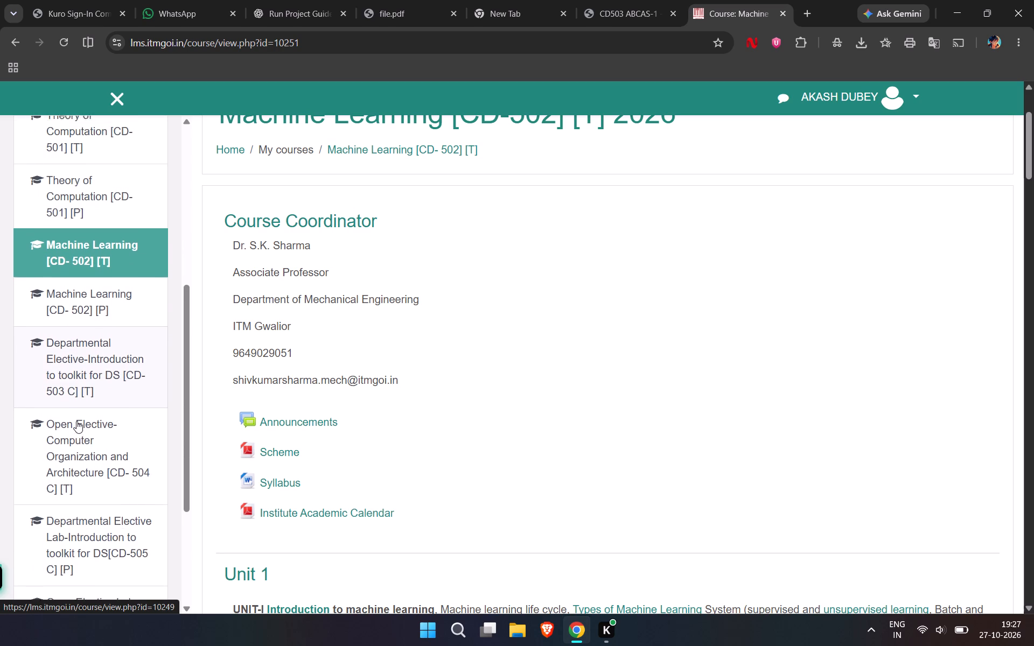
{"action": "scroll", "coordinate": [76, 421], "scroll_direction": "down", "scroll_amount": 1}
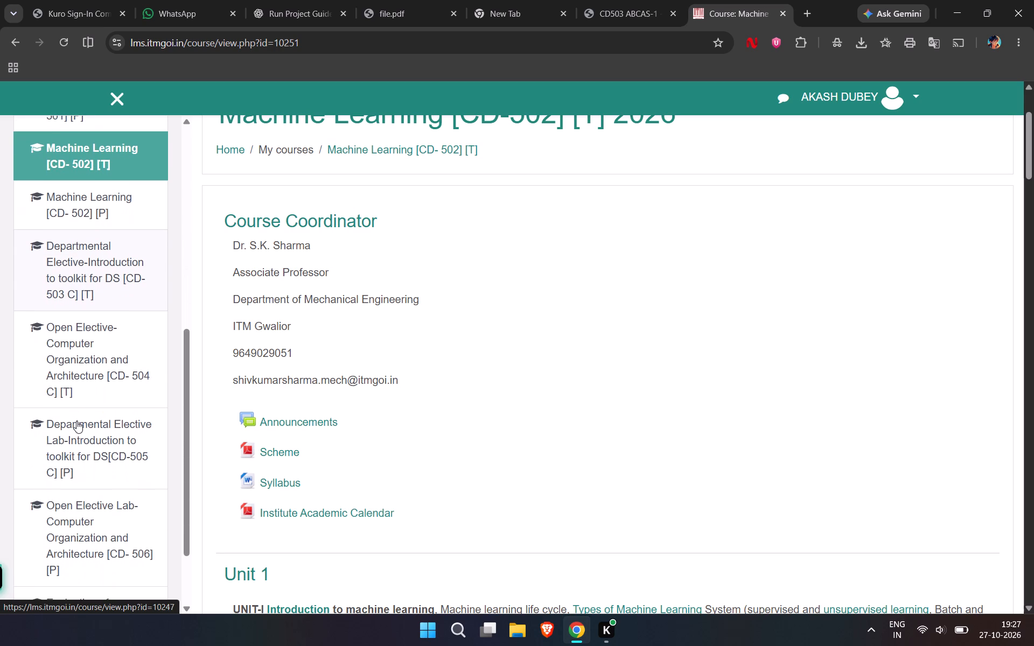
{"action": "scroll", "coordinate": [94, 448], "scroll_direction": "down", "scroll_amount": 2}
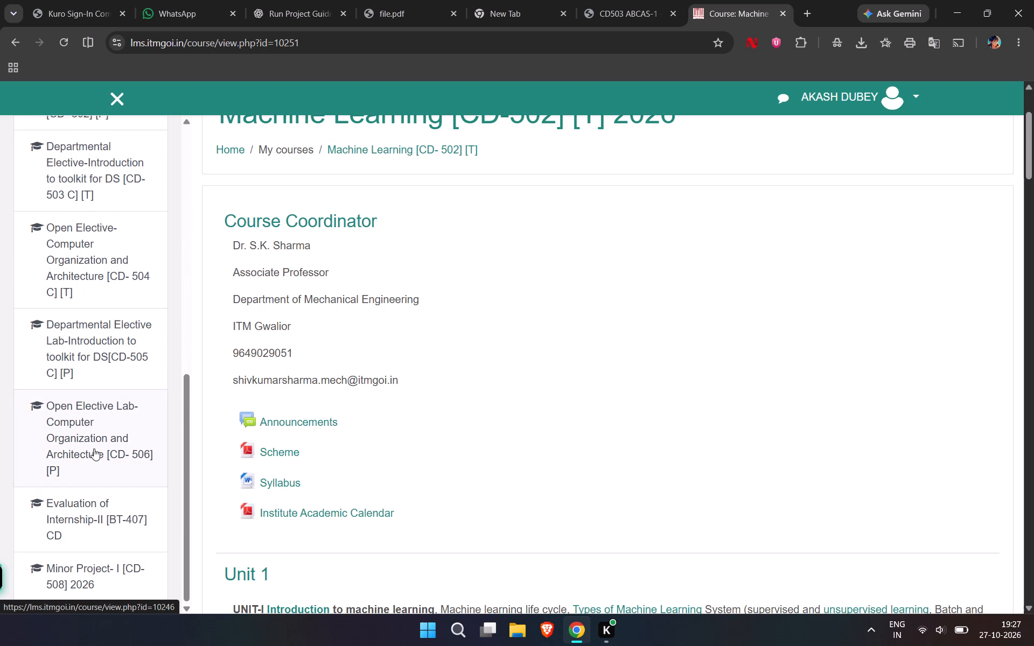
{"action": "scroll", "coordinate": [100, 380], "scroll_direction": "up", "scroll_amount": 4}
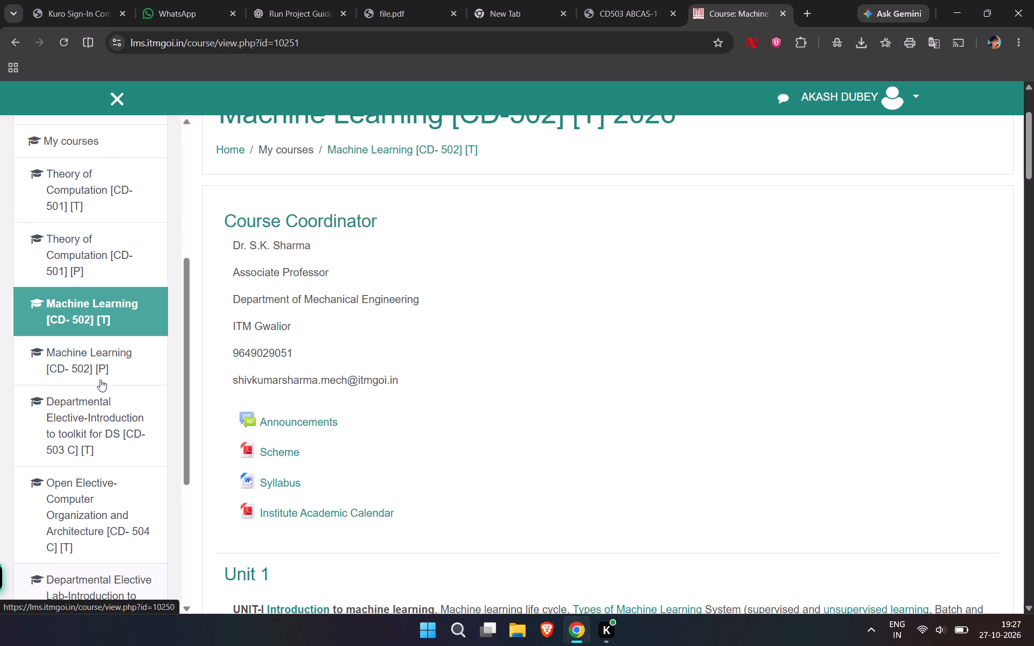
{"action": "scroll", "coordinate": [100, 380], "scroll_direction": "right", "scroll_amount": 1}
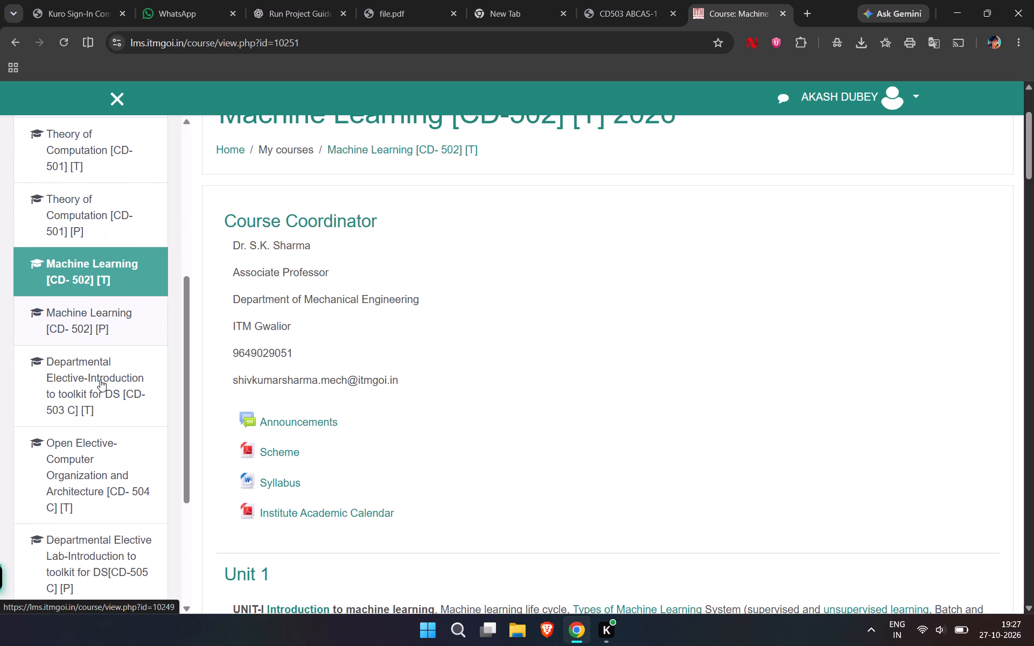
{"action": "scroll", "coordinate": [100, 380], "scroll_direction": "down", "scroll_amount": 1}
{"action": "left_click", "coordinate": [100, 380]}
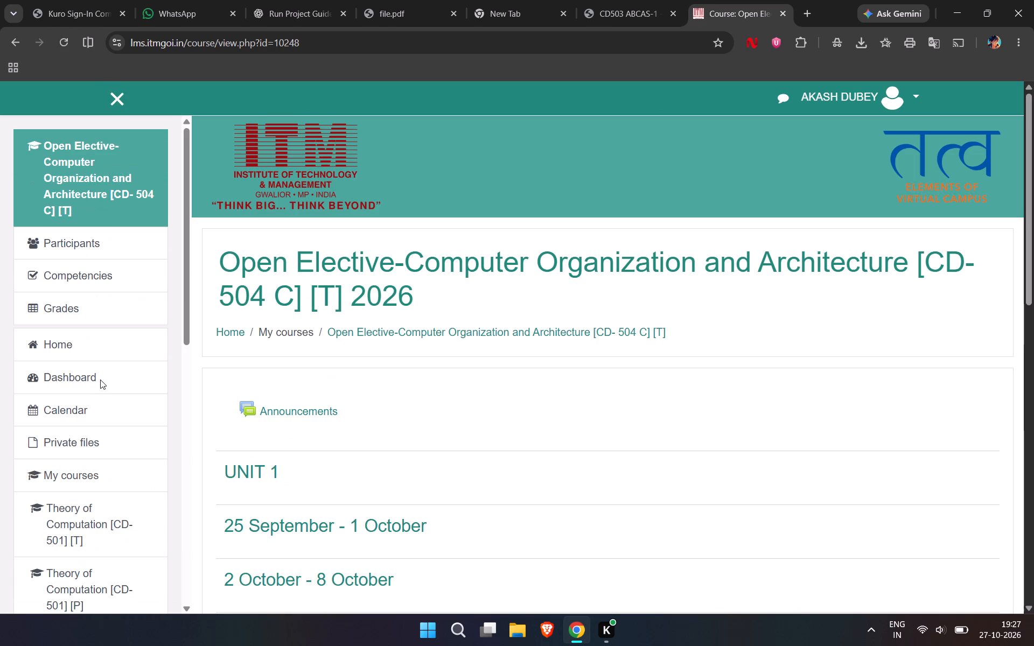
Open the ABCA 1 assignment in this course and examine its submission status, dates and attached file.
{"action": "scroll", "coordinate": [338, 402], "scroll_direction": "down", "scroll_amount": 6}
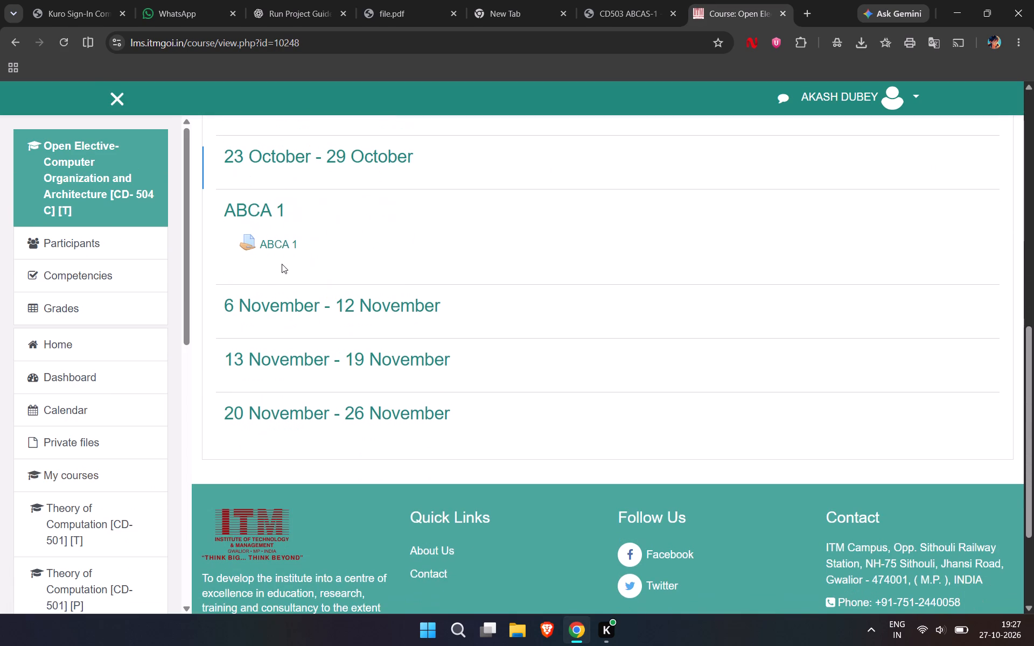
{"action": "left_click", "coordinate": [277, 233]}
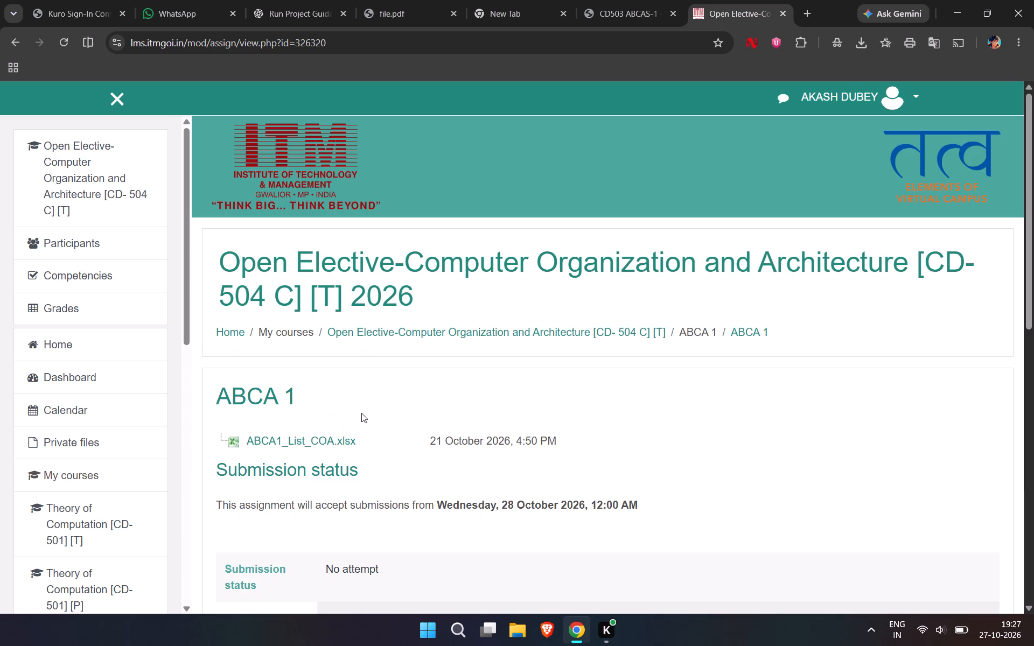
{"action": "scroll", "coordinate": [361, 413], "scroll_direction": "down", "scroll_amount": 4}
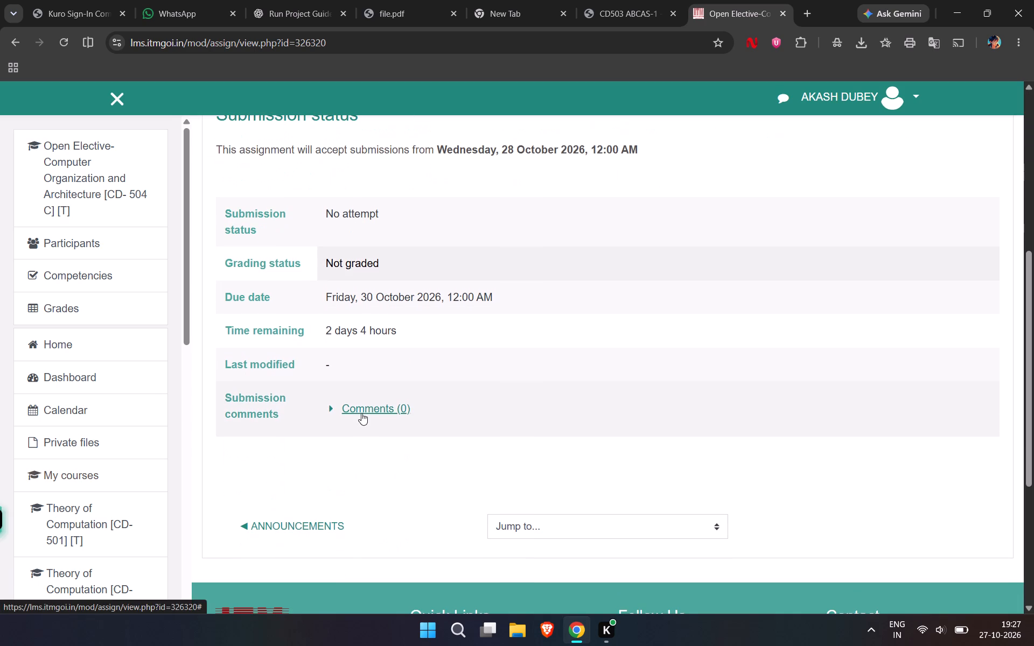
{"action": "scroll", "coordinate": [361, 413], "scroll_direction": "up", "scroll_amount": 1}
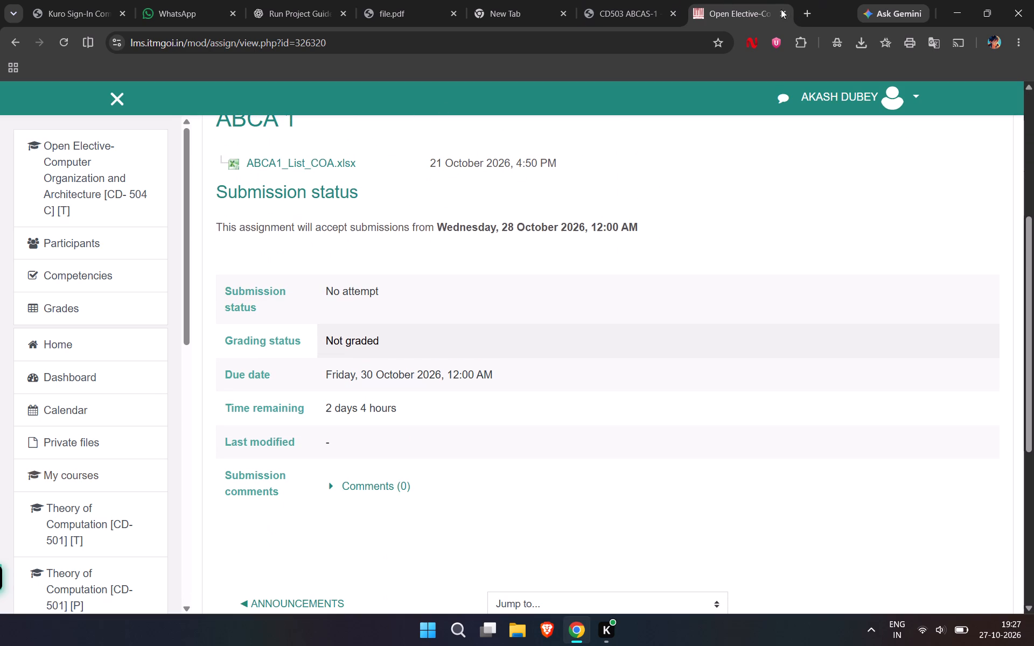
Close the unused New Tab page.
{"action": "left_click", "coordinate": [504, 8]}
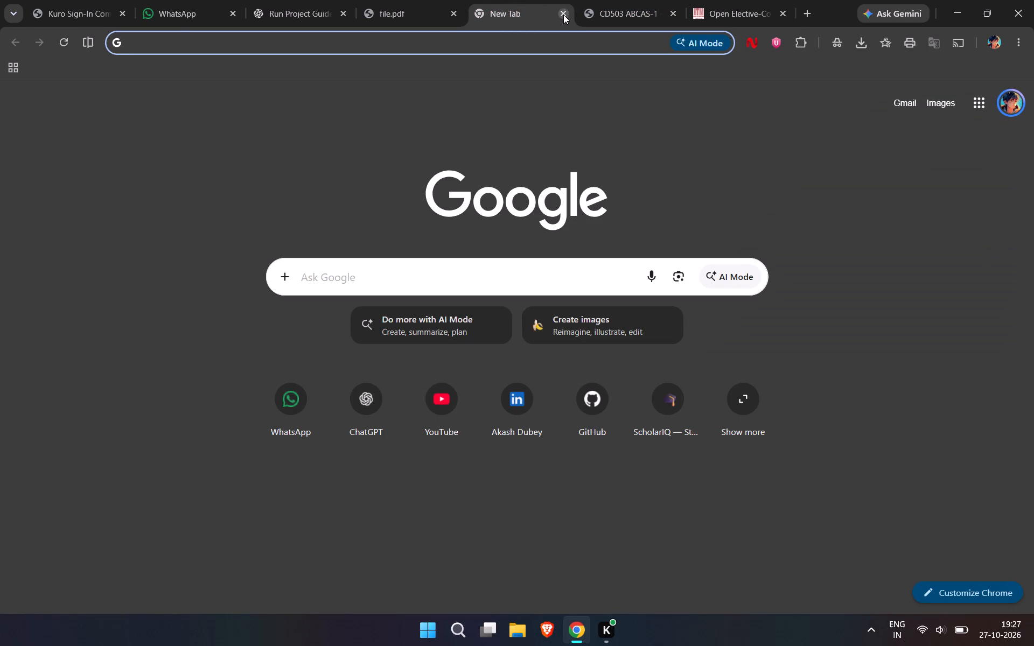
{"action": "left_click", "coordinate": [563, 15]}
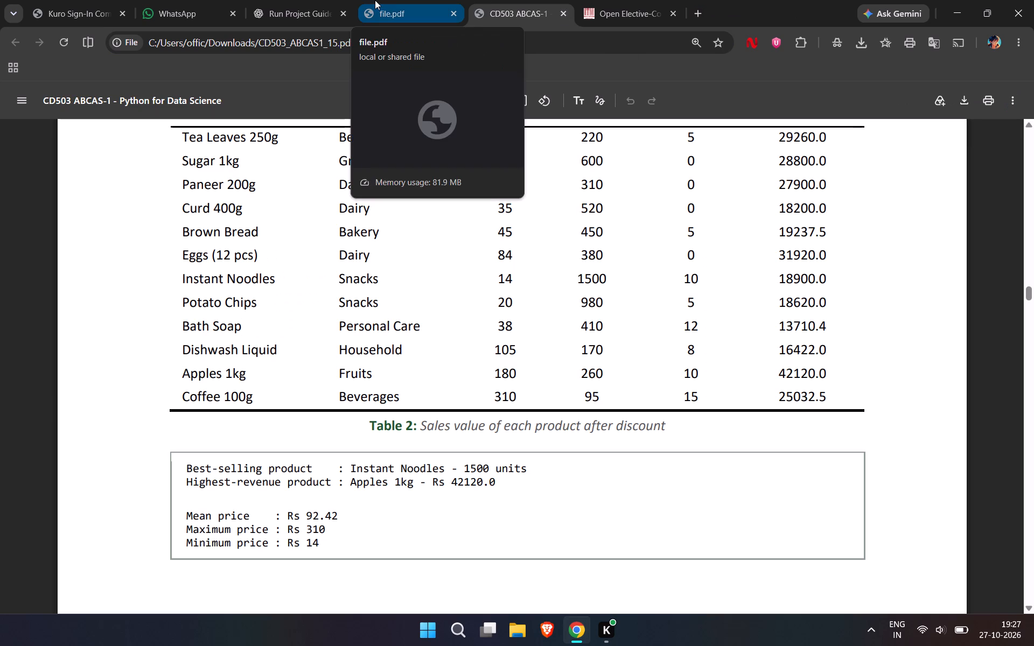
Bring up file.pdf, the ABCAS-1 Python for Data Science question sheet.
{"action": "left_click", "coordinate": [375, 0]}
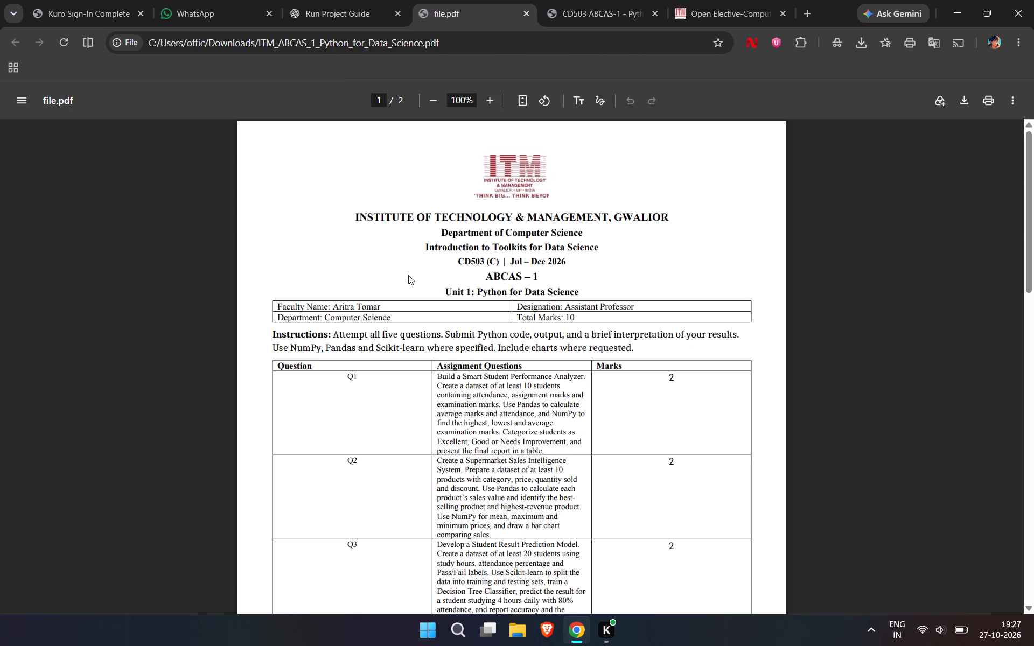
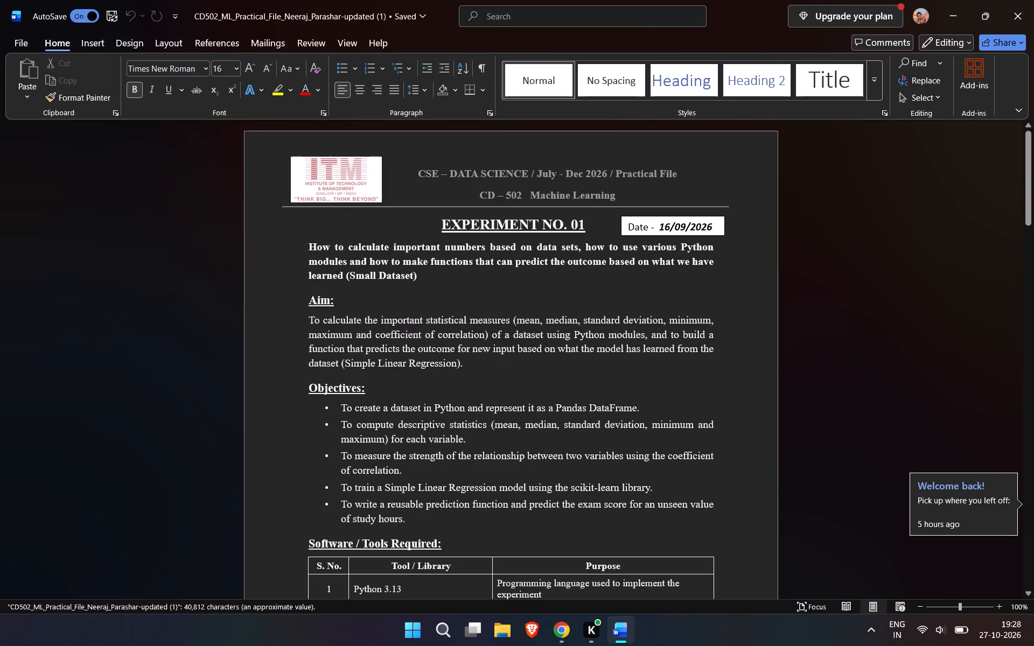
Start a new line below the K Nearest Neighbour task statement under Experiment No. 05 in the Machine Learning practical file.
{"action": "scroll", "coordinate": [351, 363], "scroll_direction": "down", "scroll_amount": 20}
{"action": "scroll", "coordinate": [351, 363], "scroll_direction": "down", "scroll_amount": 20}
{"action": "scroll", "coordinate": [351, 363], "scroll_direction": "down", "scroll_amount": 20}
{"action": "scroll", "coordinate": [351, 363], "scroll_direction": "down", "scroll_amount": 20}
{"action": "scroll", "coordinate": [351, 363], "scroll_direction": "down", "scroll_amount": 20}
{"action": "scroll", "coordinate": [351, 363], "scroll_direction": "down", "scroll_amount": 19}
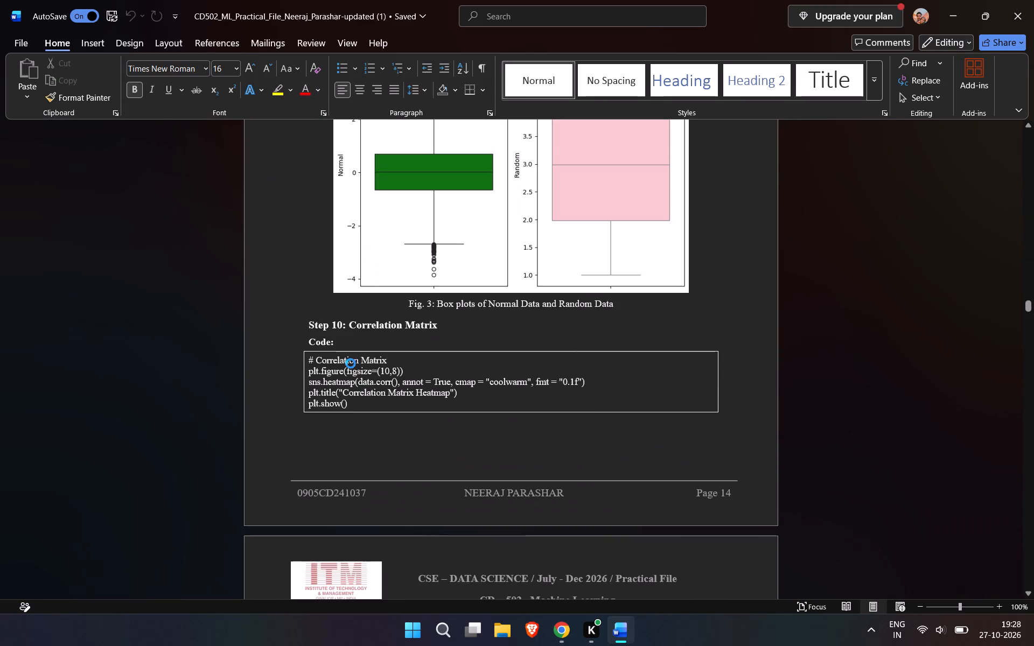
{"action": "scroll", "coordinate": [351, 363], "scroll_direction": "down", "scroll_amount": 20}
{"action": "scroll", "coordinate": [351, 363], "scroll_direction": "down", "scroll_amount": 20}
{"action": "scroll", "coordinate": [351, 363], "scroll_direction": "down", "scroll_amount": 15}
{"action": "scroll", "coordinate": [351, 363], "scroll_direction": "up", "scroll_amount": 4}
{"action": "scroll", "coordinate": [351, 363], "scroll_direction": "down", "scroll_amount": 20}
{"action": "scroll", "coordinate": [351, 363], "scroll_direction": "down", "scroll_amount": 20}
{"action": "scroll", "coordinate": [351, 363], "scroll_direction": "down", "scroll_amount": 20}
{"action": "scroll", "coordinate": [351, 363], "scroll_direction": "down", "scroll_amount": 20}
{"action": "scroll", "coordinate": [351, 363], "scroll_direction": "up", "scroll_amount": 2}
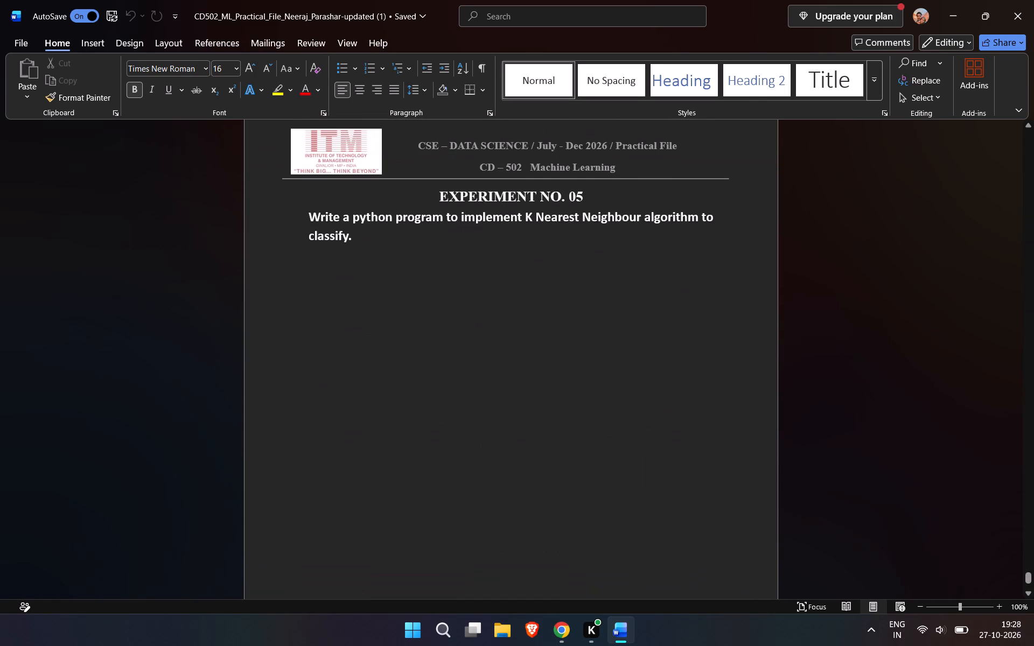
{"action": "left_click", "coordinate": [403, 247]}
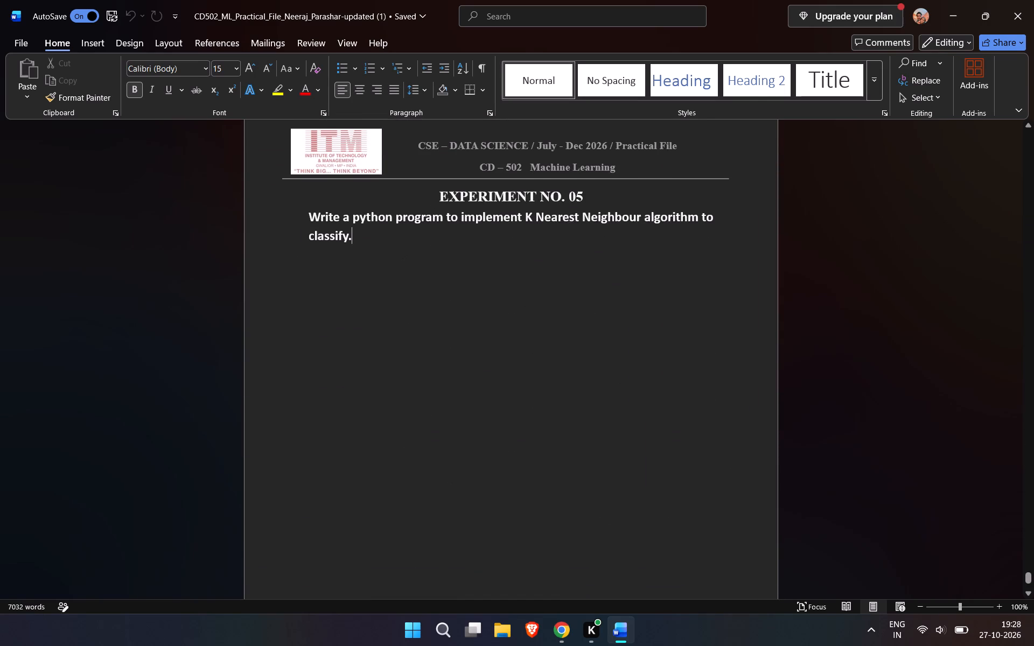
{"action": "key", "text": "Return"}
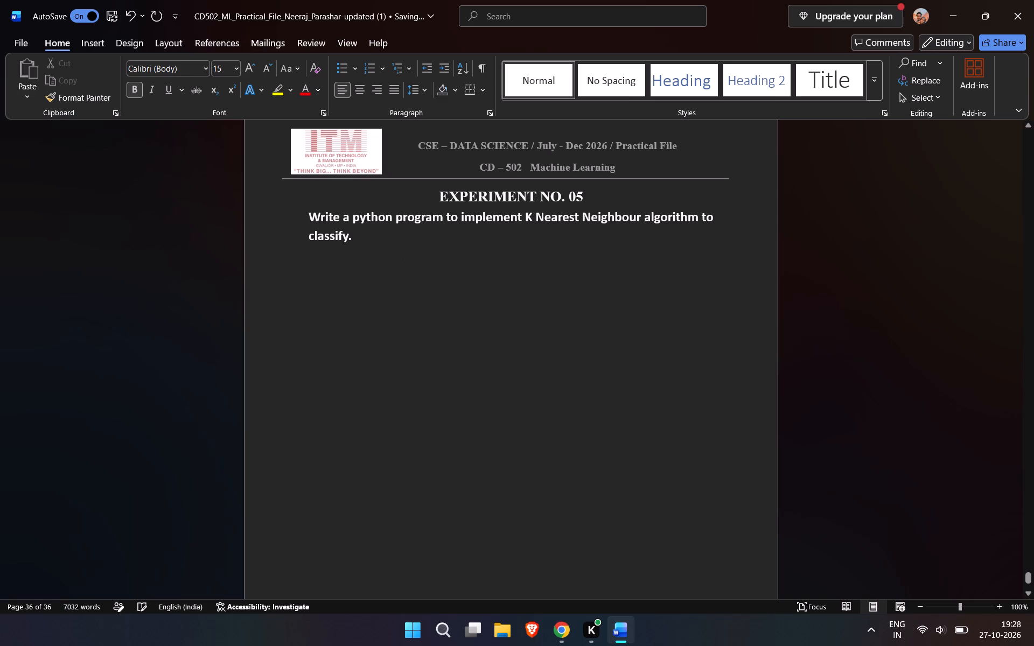
Open the Experiment_No_5_KNN document from the Downloads folder in File Explorer.
{"action": "left_click", "coordinate": [501, 633]}
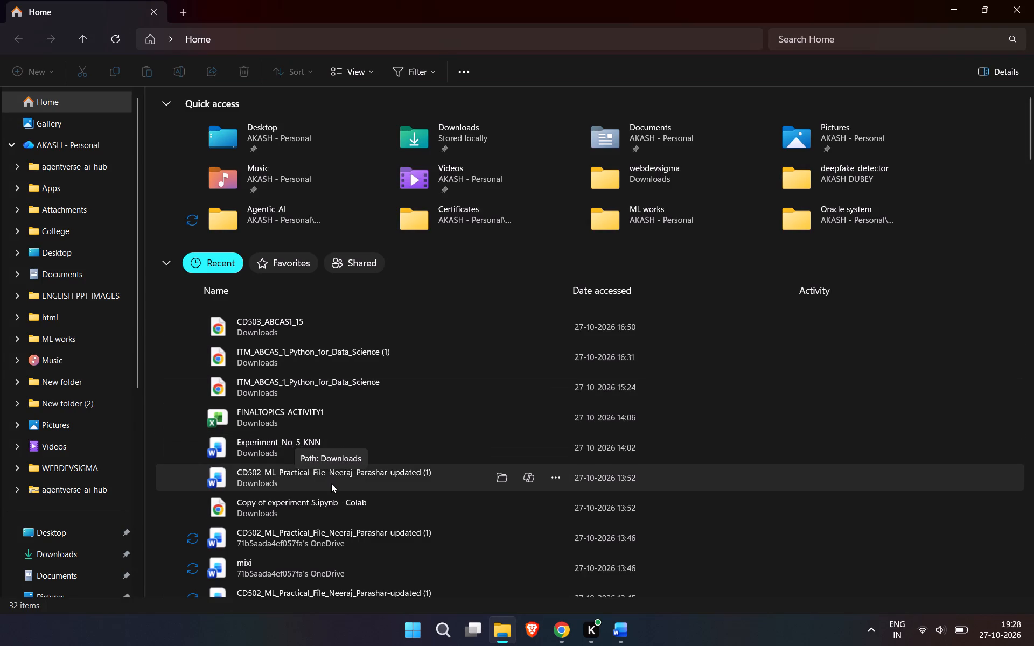
{"action": "scroll", "coordinate": [72, 474], "scroll_direction": "down", "scroll_amount": 1}
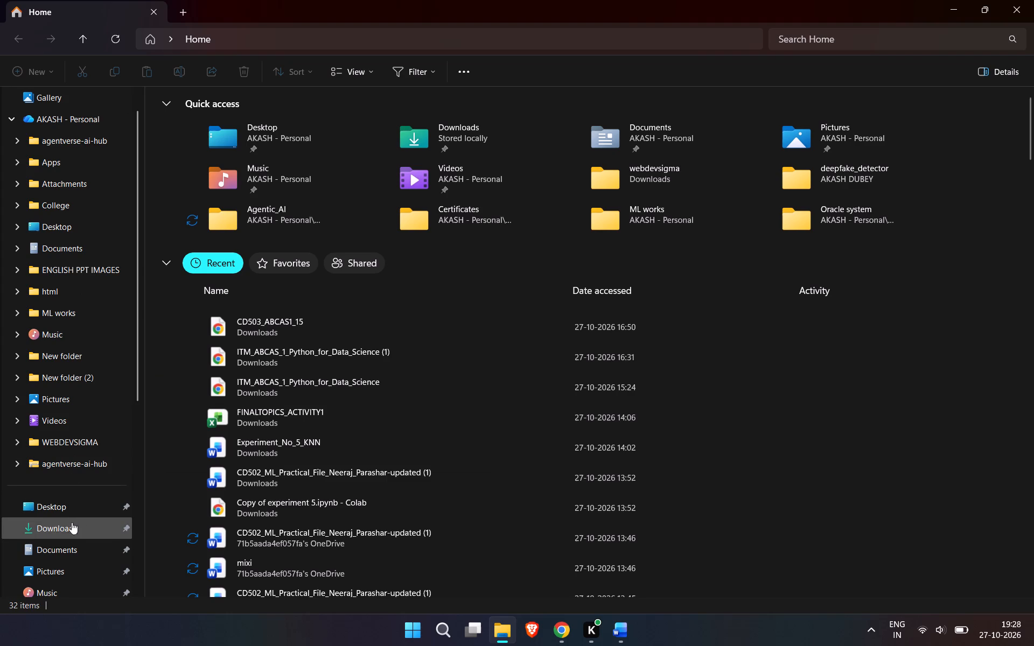
{"action": "left_click", "coordinate": [72, 530]}
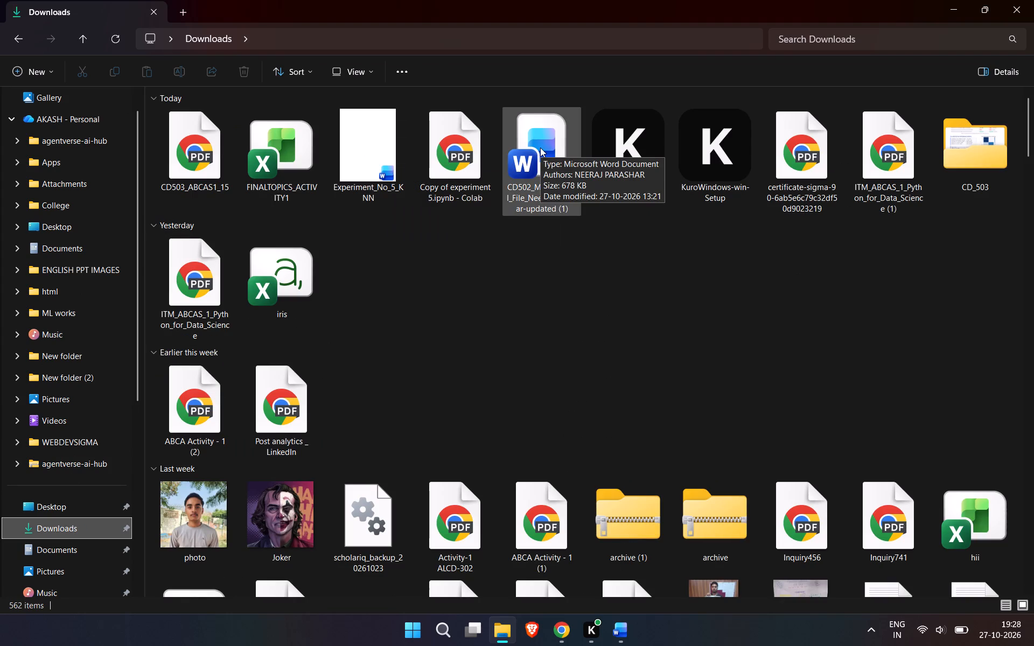
{"action": "double_click", "coordinate": [367, 146]}
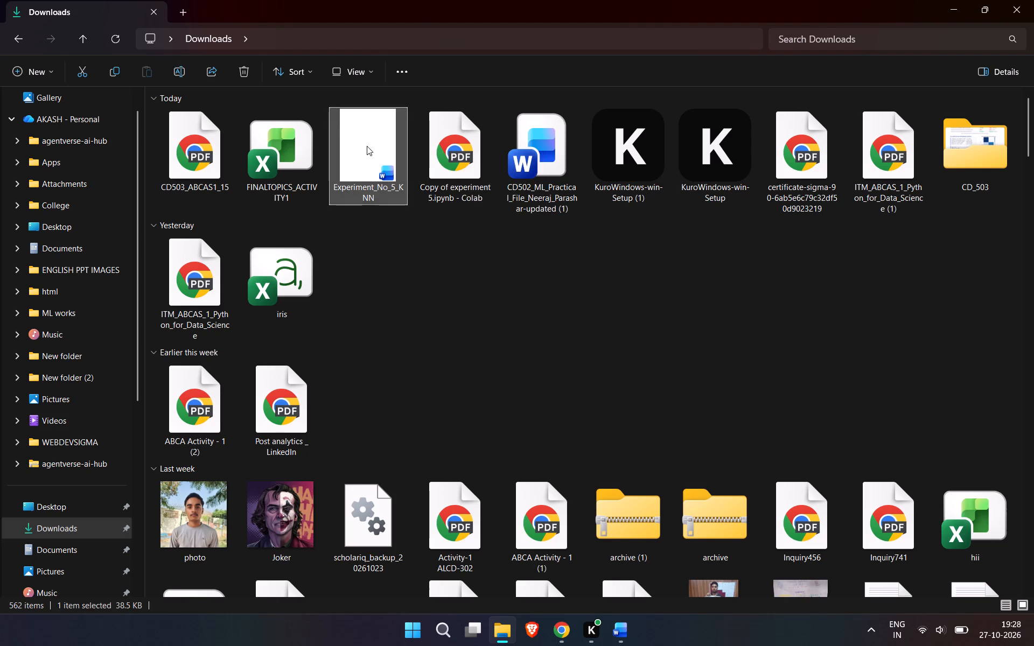
Examine the Experiment_No_5_KNN document's sections from the aim to the conclusion, and close the document.
{"action": "scroll", "coordinate": [455, 333], "scroll_direction": "down", "scroll_amount": 3}
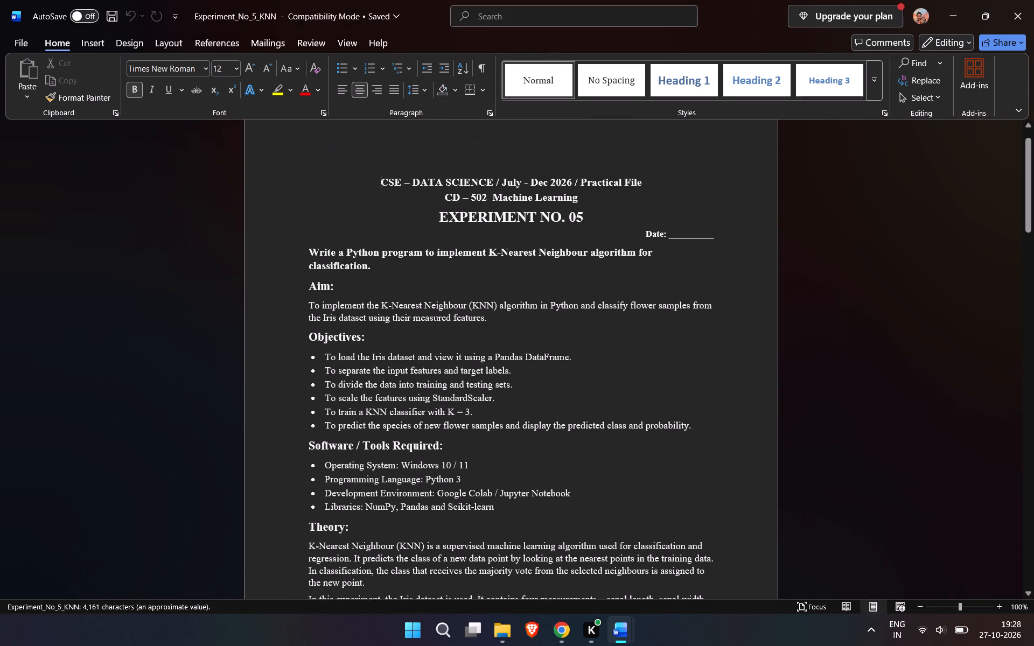
{"action": "scroll", "coordinate": [455, 333], "scroll_direction": "down", "scroll_amount": 8}
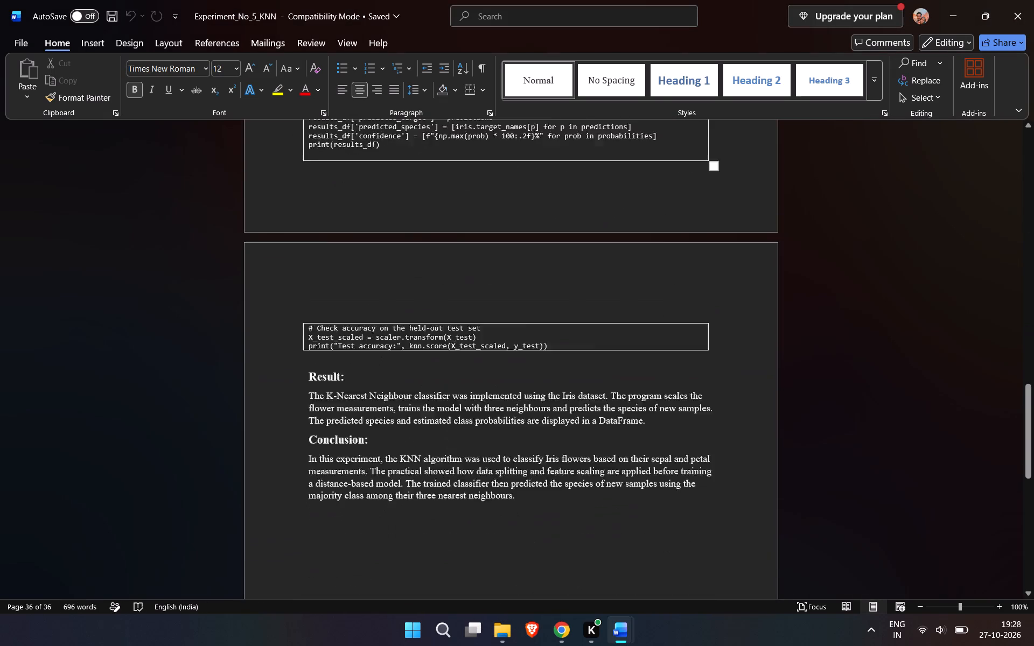
{"action": "scroll", "coordinate": [455, 333], "scroll_direction": "down", "scroll_amount": 1}
{"action": "scroll", "coordinate": [455, 333], "scroll_direction": "up", "scroll_amount": 1}
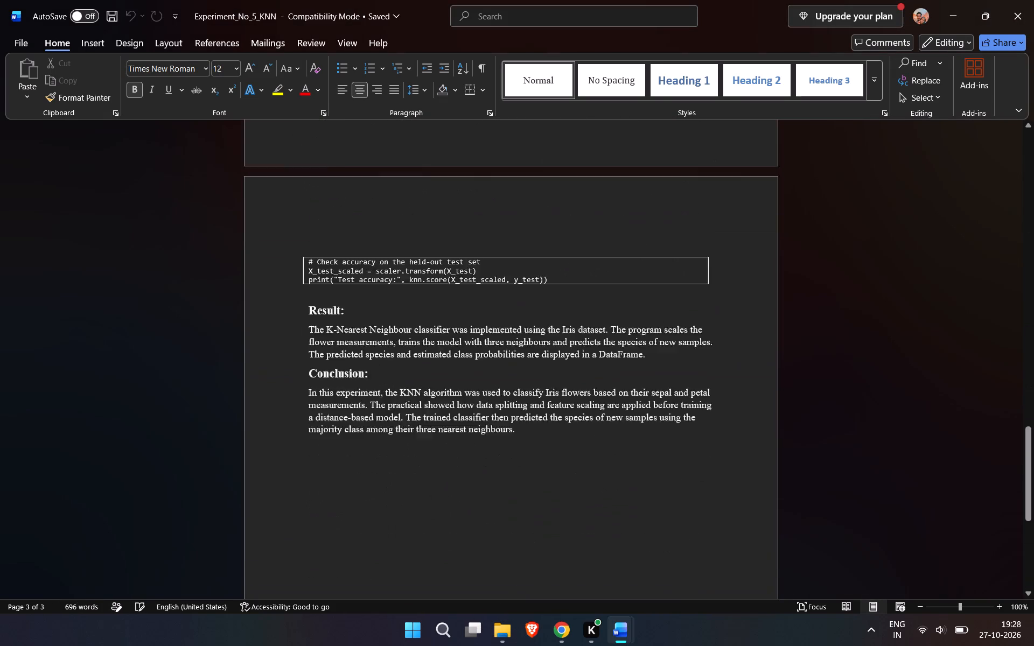
{"action": "scroll", "coordinate": [455, 333], "scroll_direction": "up", "scroll_amount": 3}
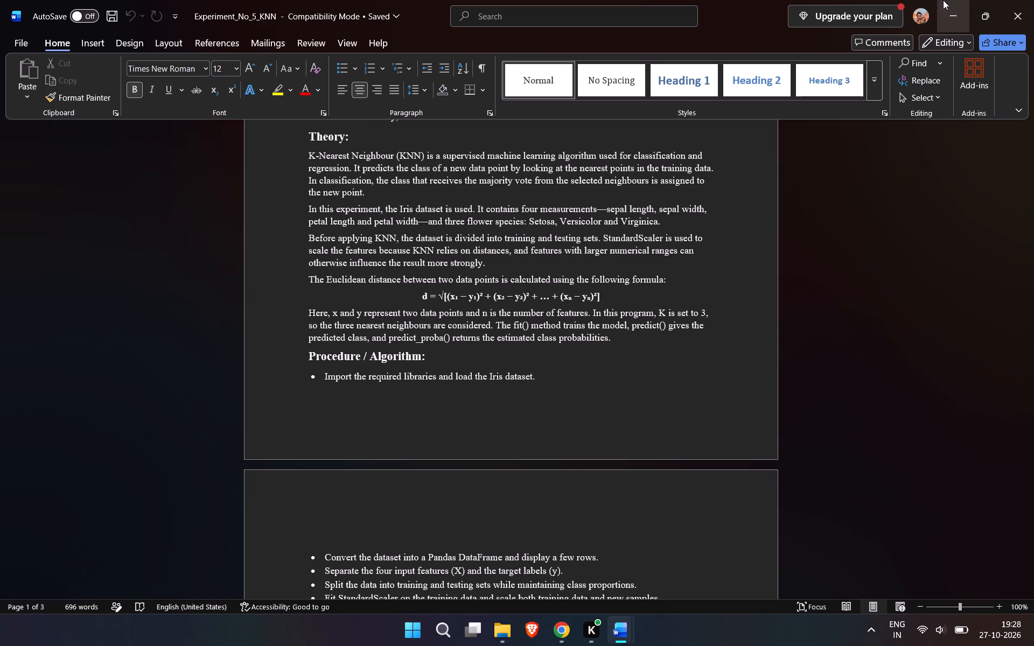
{"action": "left_click", "coordinate": [1033, 0]}
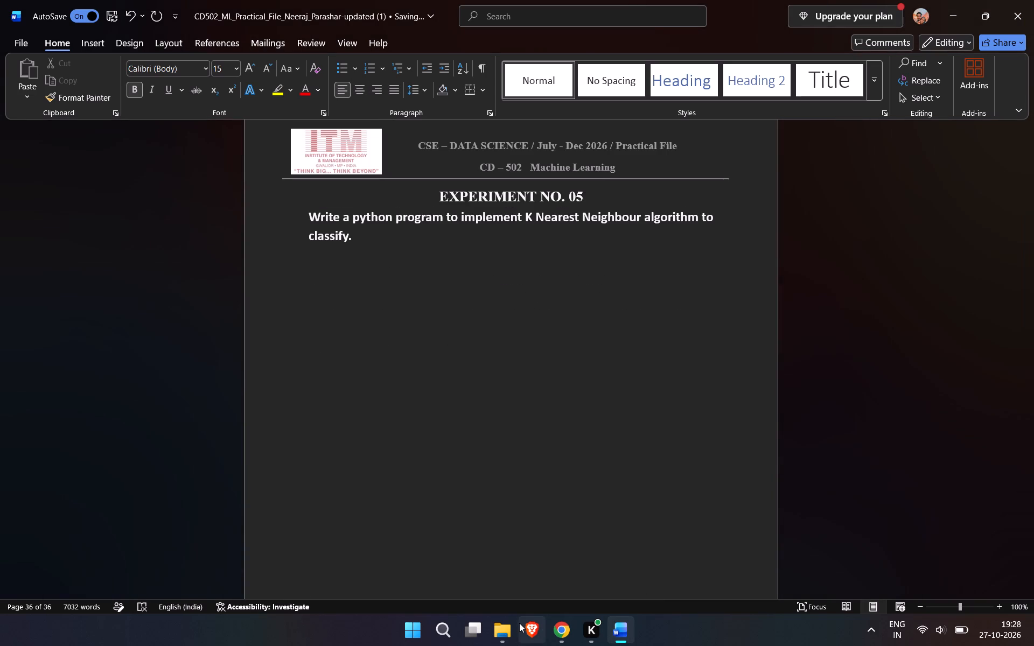
Switch to the Downloads folder in File Explorer and look through its recent files.
{"action": "left_click", "coordinate": [502, 630]}
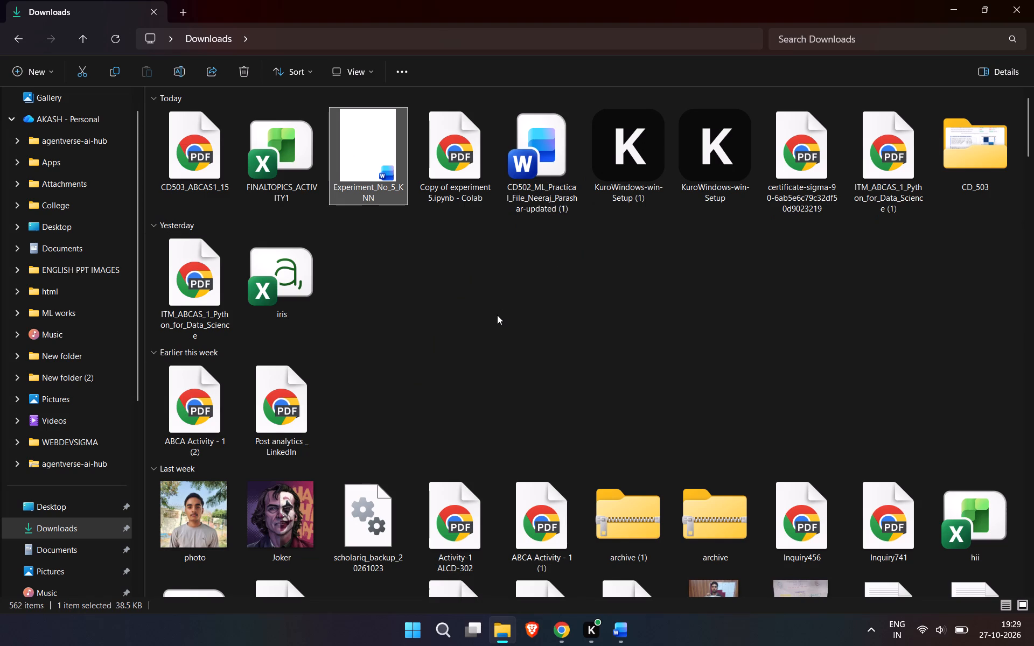
{"action": "scroll", "coordinate": [497, 315], "scroll_direction": "down", "scroll_amount": 2}
{"action": "scroll", "coordinate": [497, 315], "scroll_direction": "up", "scroll_amount": 2}
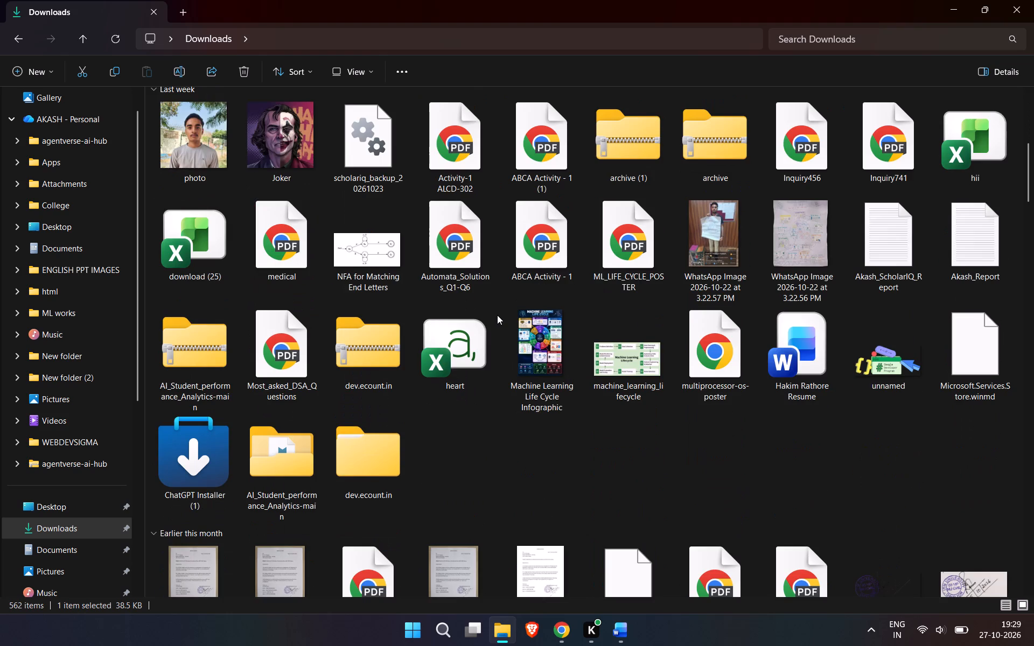
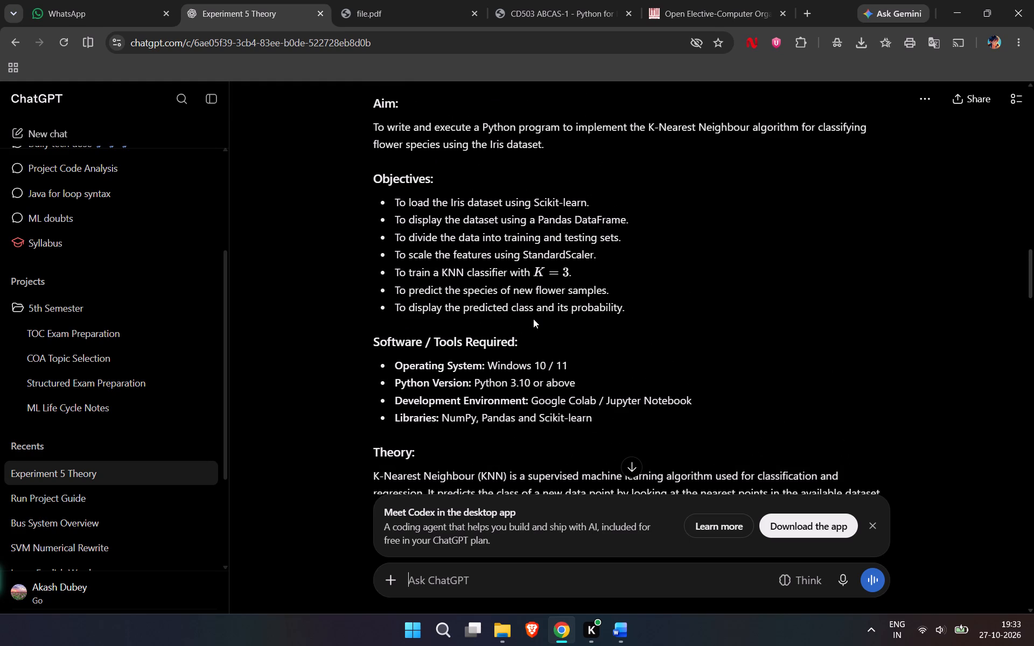
{"action": "scroll", "coordinate": [533, 319], "scroll_direction": "up", "scroll_amount": 1}
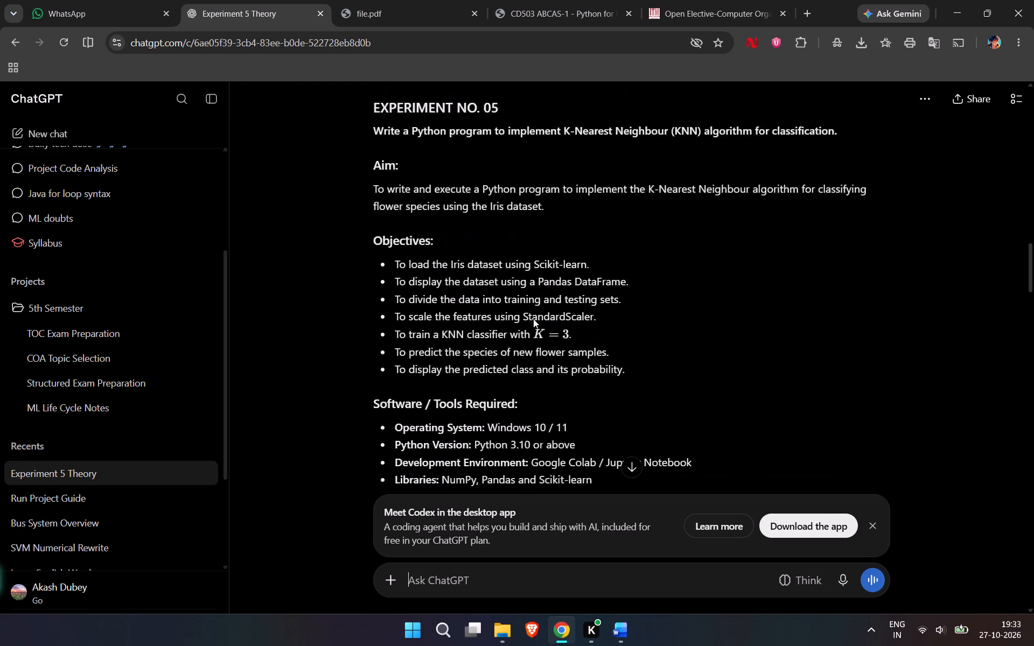
{"action": "scroll", "coordinate": [533, 319], "scroll_direction": "up", "scroll_amount": 1}
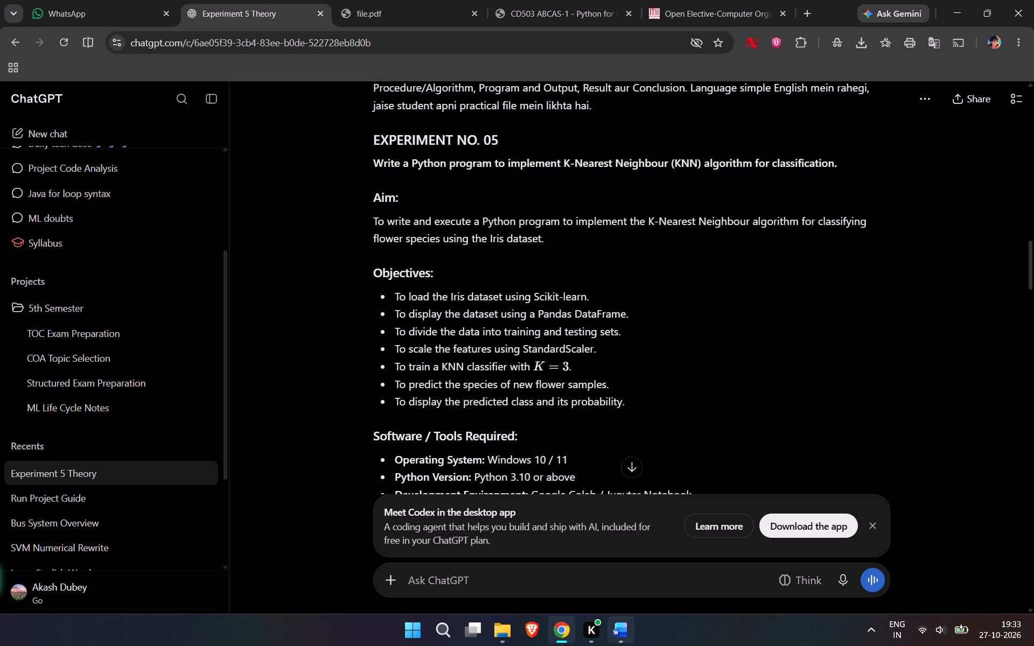
Switch to the practical file in Word and set the font size to 12 at the insertion point on the Experiment No. 05 page.
{"action": "left_click", "coordinate": [612, 585]}
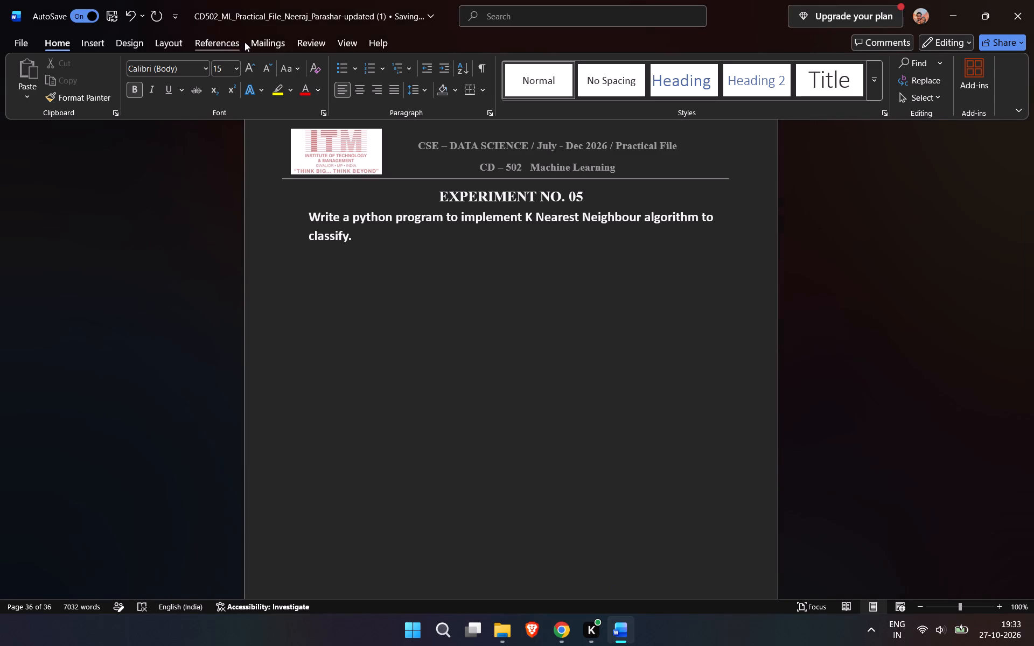
{"action": "left_click", "coordinate": [233, 66]}
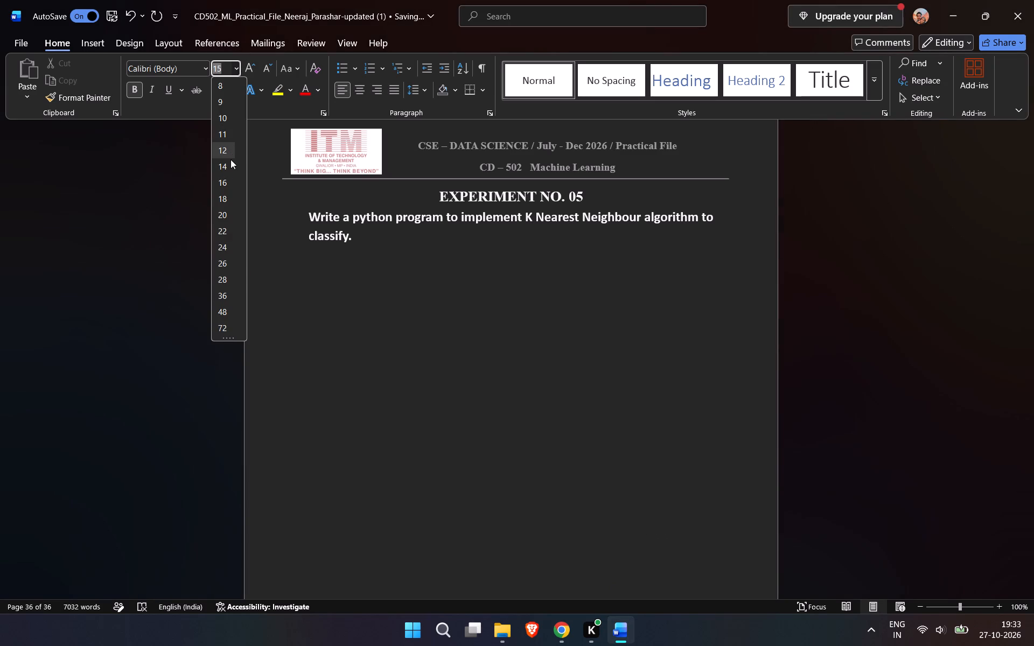
{"action": "left_click", "coordinate": [225, 150]}
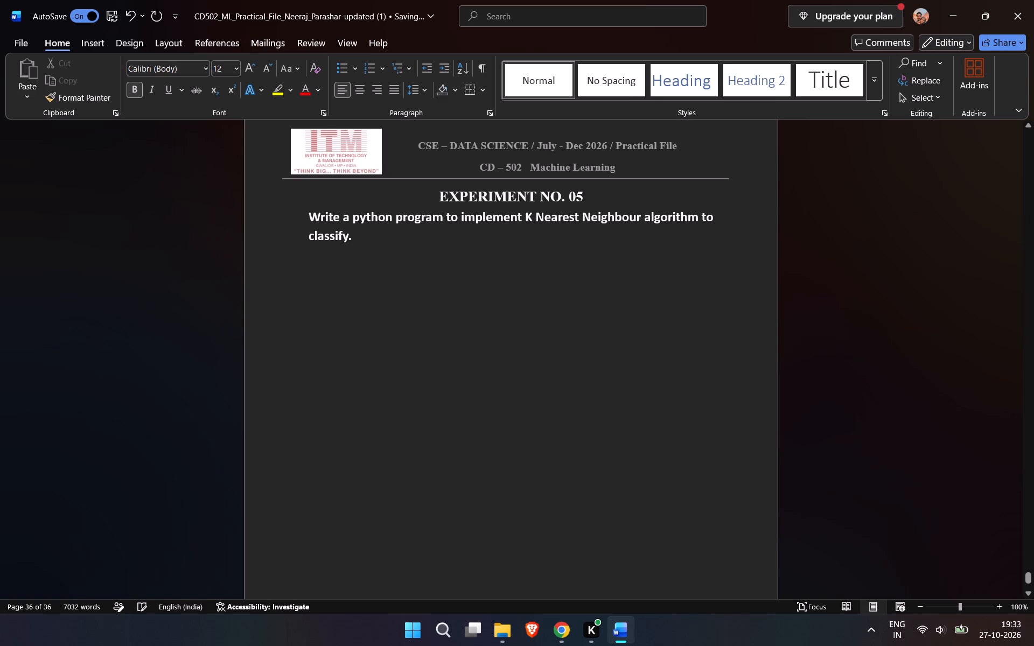
Check the font and size used in Experiment No. 04's result text, code block, output headings and procedure steps.
{"action": "scroll", "coordinate": [407, 270], "scroll_direction": "up", "scroll_amount": 3}
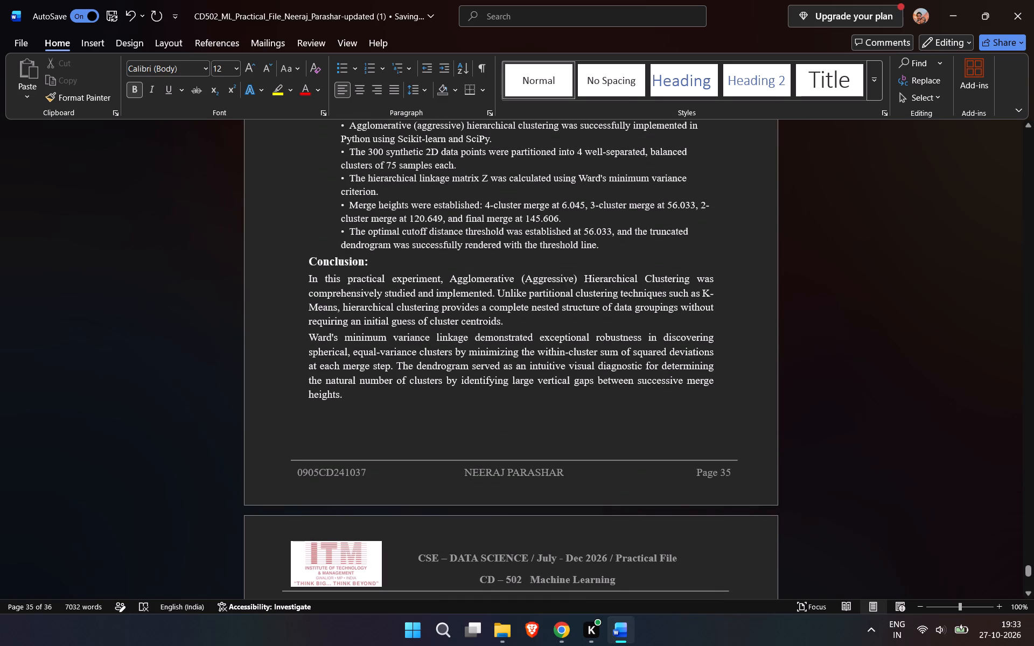
{"action": "left_click", "coordinate": [387, 207]}
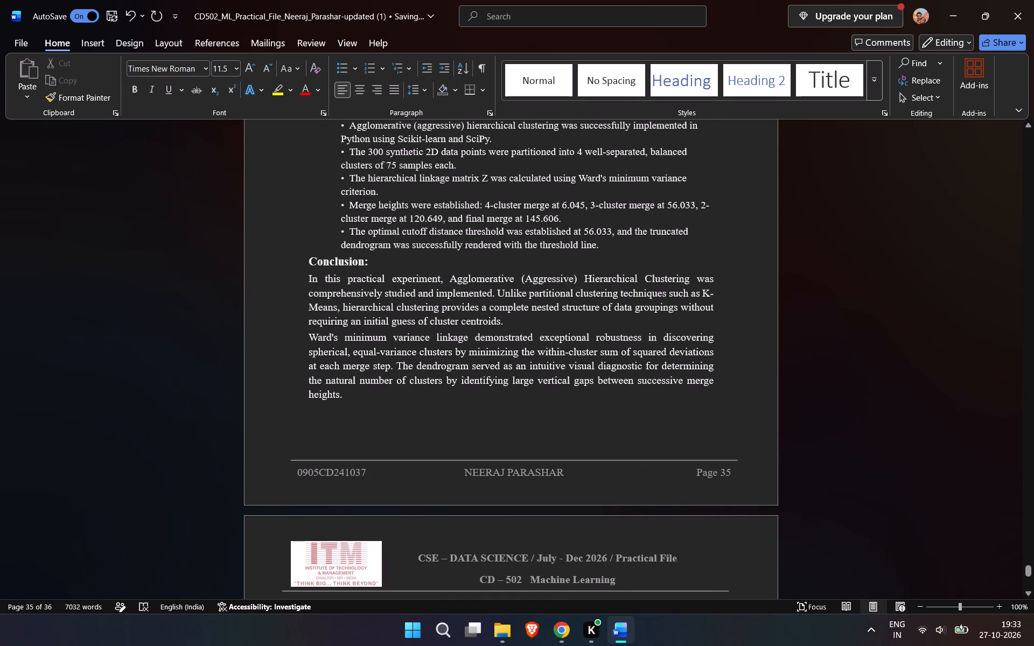
{"action": "left_click", "coordinate": [382, 222]}
{"action": "scroll", "coordinate": [382, 222], "scroll_direction": "up", "scroll_amount": 8}
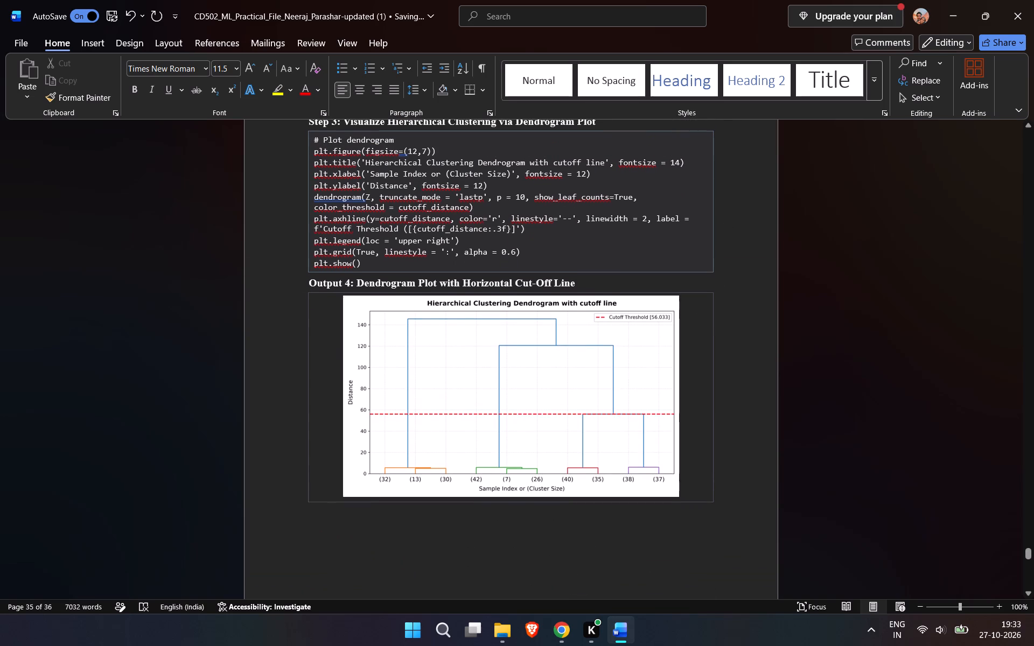
{"action": "left_click", "coordinate": [375, 209]}
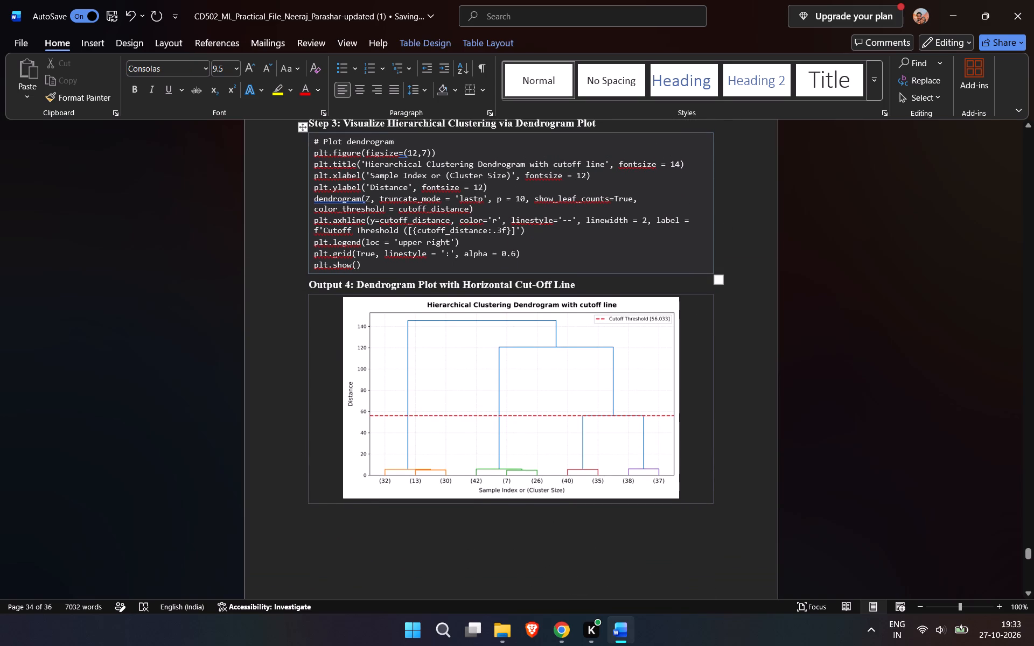
{"action": "scroll", "coordinate": [375, 209], "scroll_direction": "up", "scroll_amount": 3}
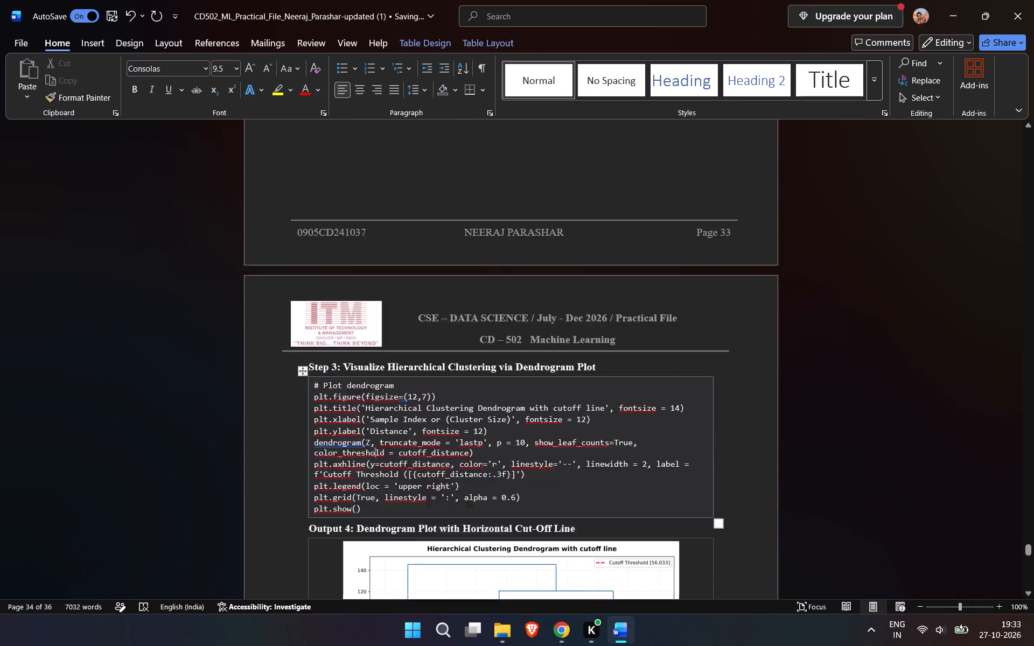
{"action": "scroll", "coordinate": [375, 209], "scroll_direction": "up", "scroll_amount": 1}
{"action": "scroll", "coordinate": [370, 296], "scroll_direction": "up", "scroll_amount": 1}
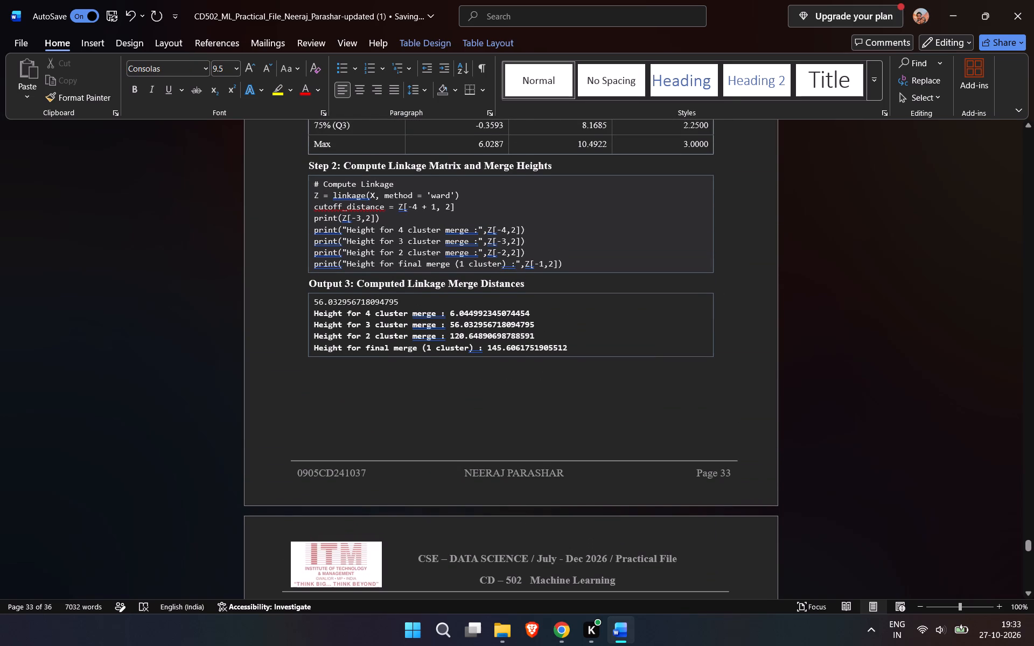
{"action": "left_click", "coordinate": [384, 285]}
{"action": "scroll", "coordinate": [384, 285], "scroll_direction": "up", "scroll_amount": 3}
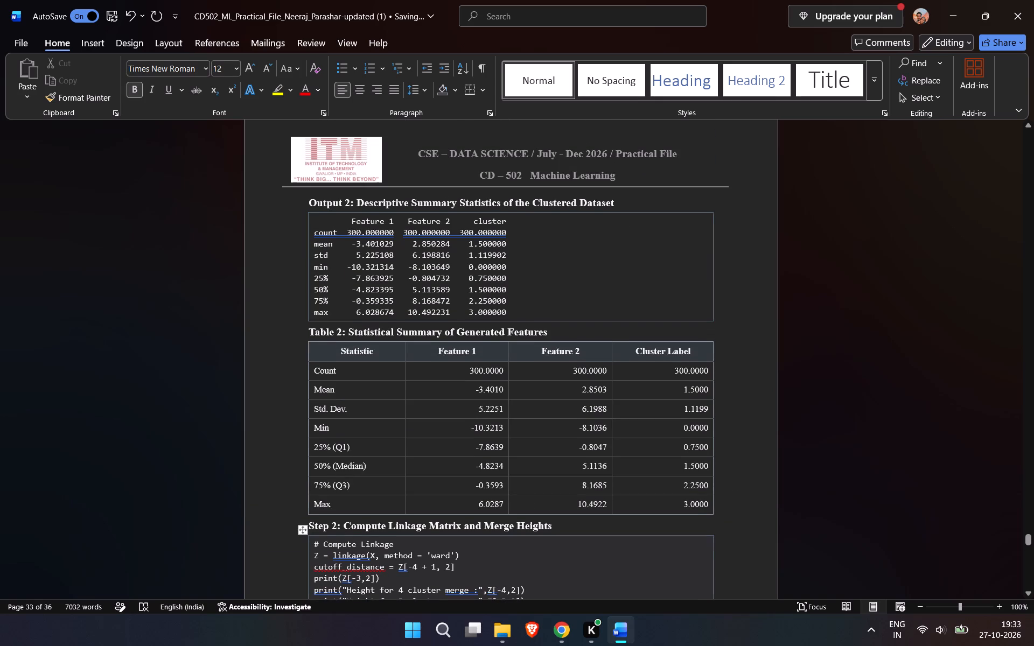
{"action": "left_click", "coordinate": [424, 203]}
{"action": "scroll", "coordinate": [424, 203], "scroll_direction": "up", "scroll_amount": 10}
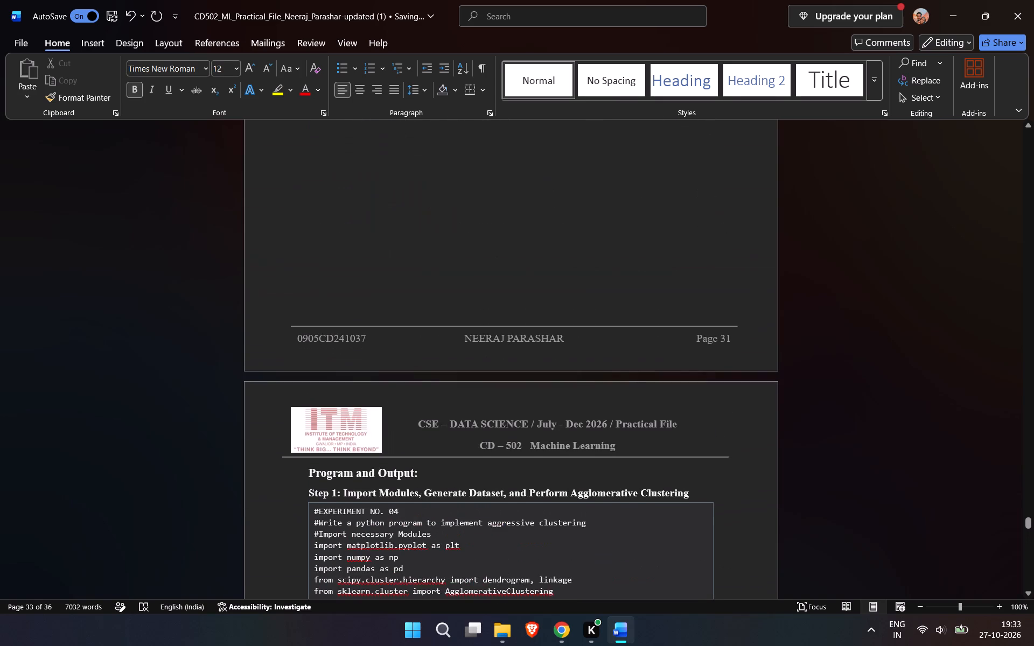
{"action": "scroll", "coordinate": [424, 203], "scroll_direction": "up", "scroll_amount": 3}
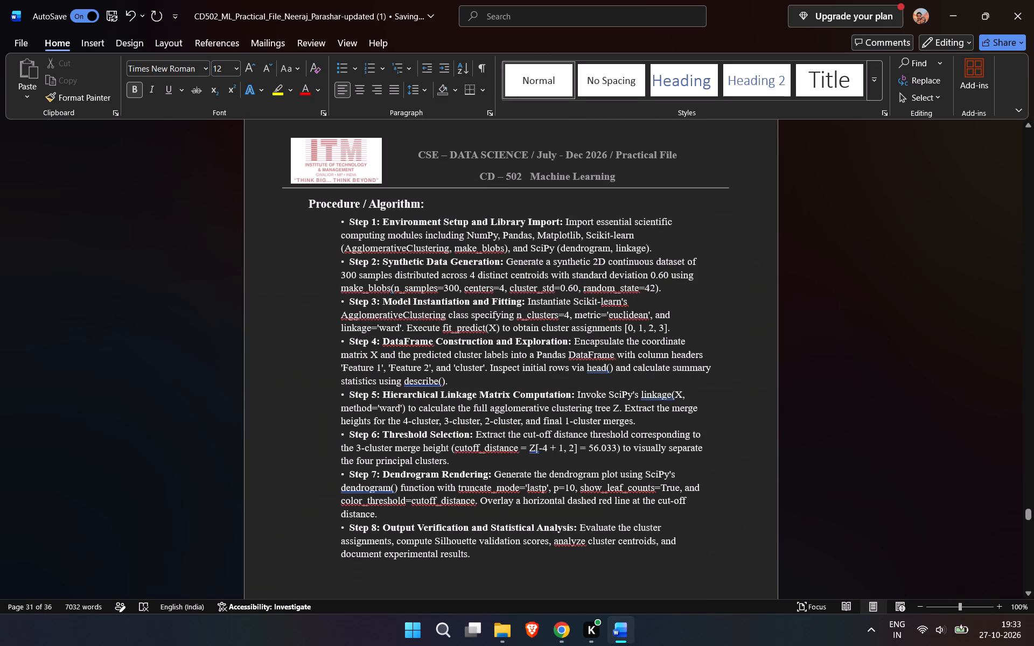
{"action": "left_click", "coordinate": [445, 275]}
{"action": "left_click", "coordinate": [445, 275]}
{"action": "left_click", "coordinate": [524, 265]}
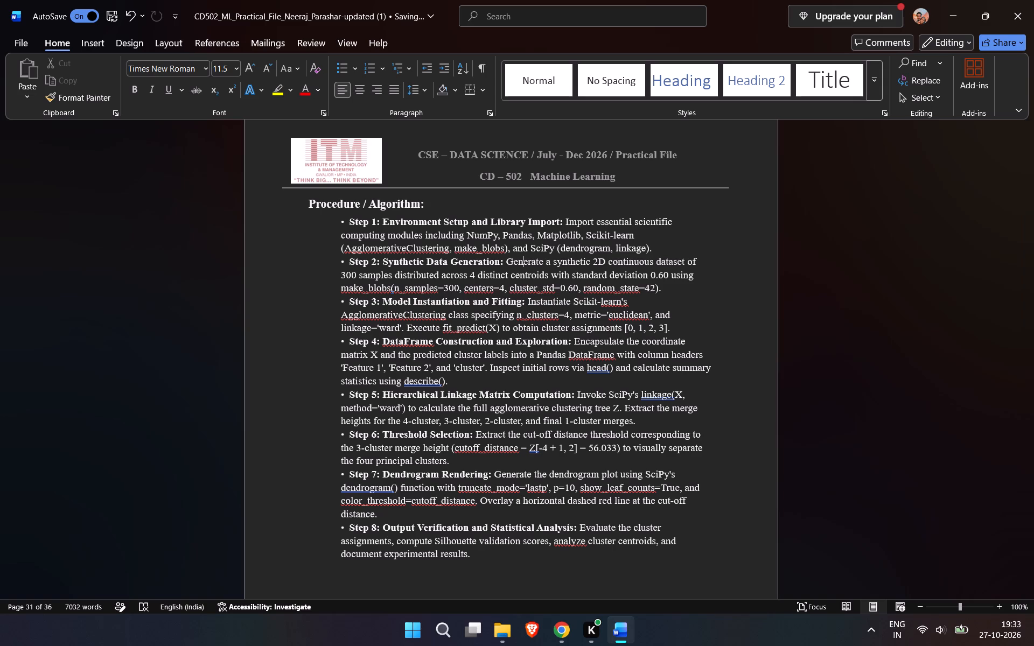
Look through the pages from Experiment No. 04's procedure to the Experiment No. 05 page.
{"action": "scroll", "coordinate": [524, 265], "scroll_direction": "down", "scroll_amount": 1}
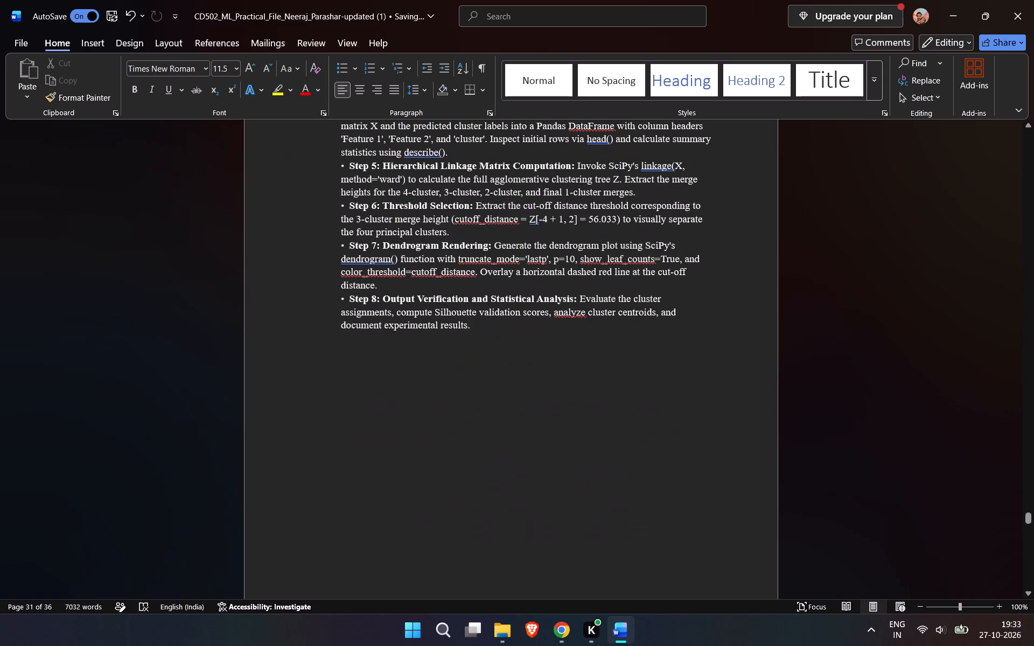
{"action": "scroll", "coordinate": [524, 265], "scroll_direction": "down", "scroll_amount": 5}
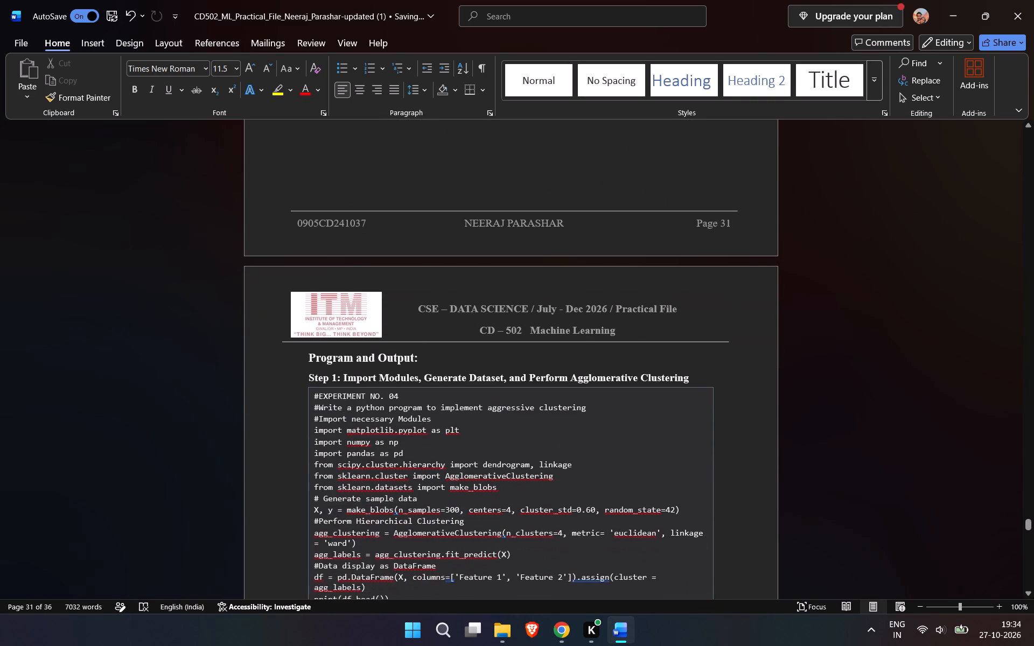
{"action": "scroll", "coordinate": [524, 265], "scroll_direction": "down", "scroll_amount": 20}
{"action": "scroll", "coordinate": [524, 265], "scroll_direction": "up", "scroll_amount": 1}
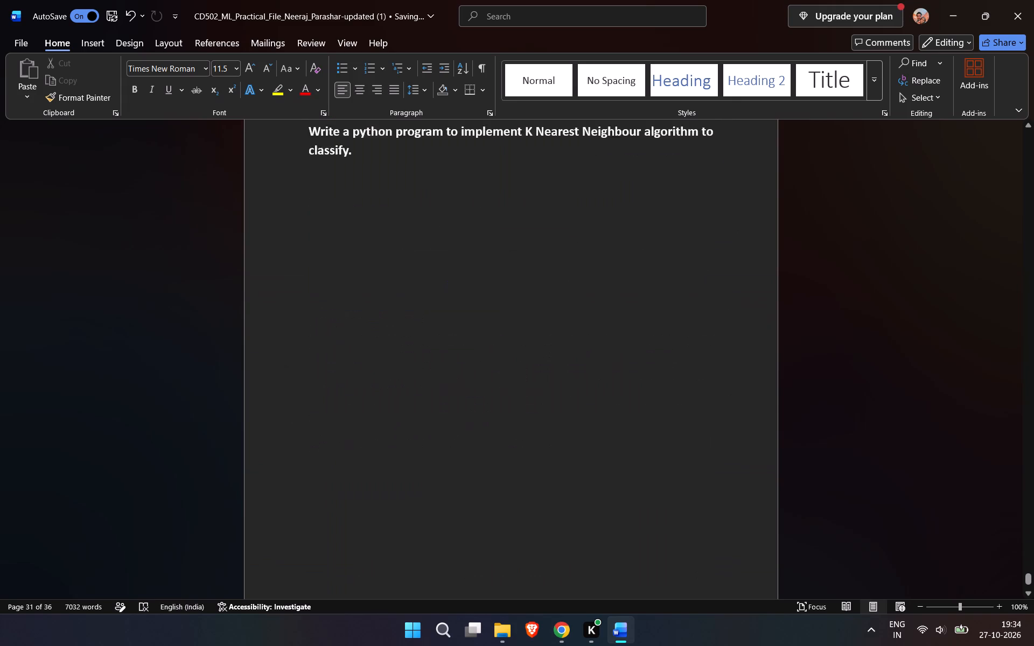
{"action": "scroll", "coordinate": [524, 265], "scroll_direction": "up", "scroll_amount": 3}
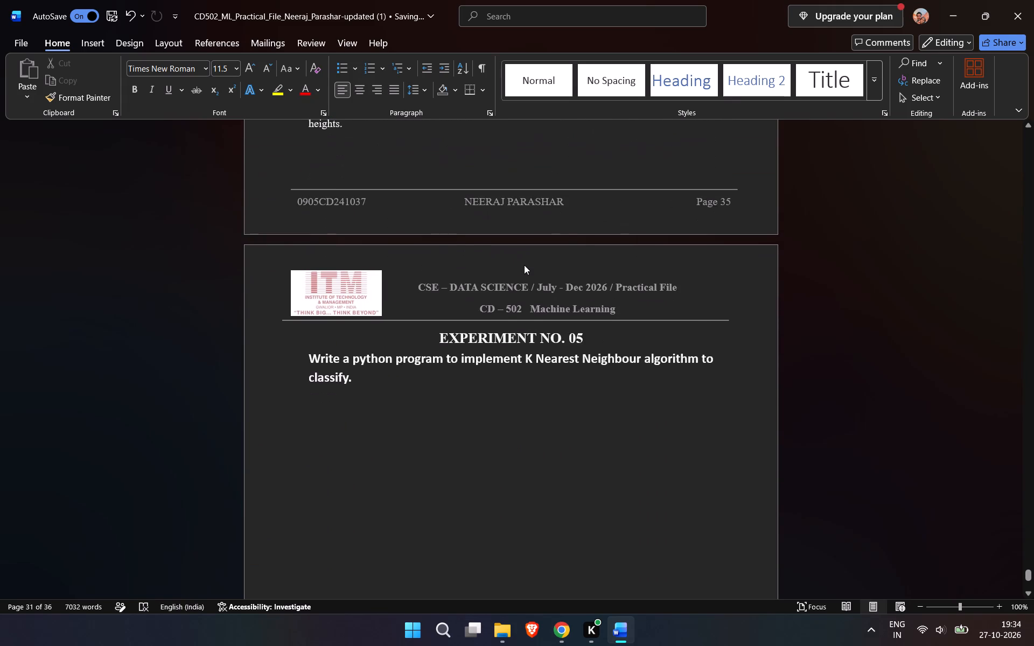
{"action": "scroll", "coordinate": [524, 265], "scroll_direction": "right", "scroll_amount": 1}
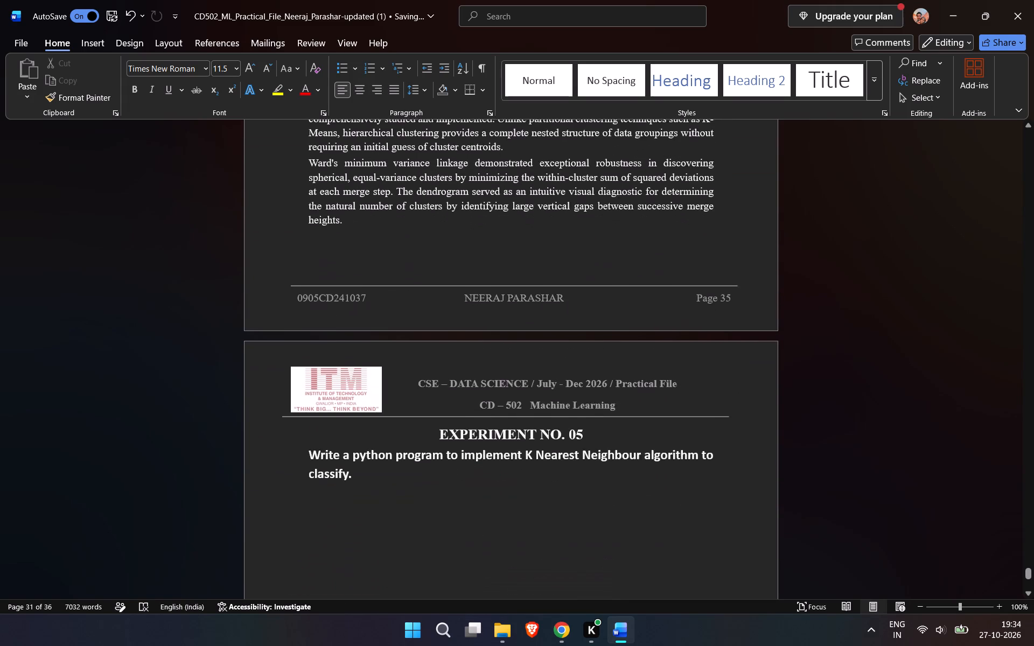
{"action": "scroll", "coordinate": [524, 265], "scroll_direction": "right", "scroll_amount": 1}
Review the layout of the earlier experiments, going back to the Aim and Objectives on the first page of Experiment No. 01.
{"action": "scroll", "coordinate": [436, 403], "scroll_direction": "up", "scroll_amount": 19}
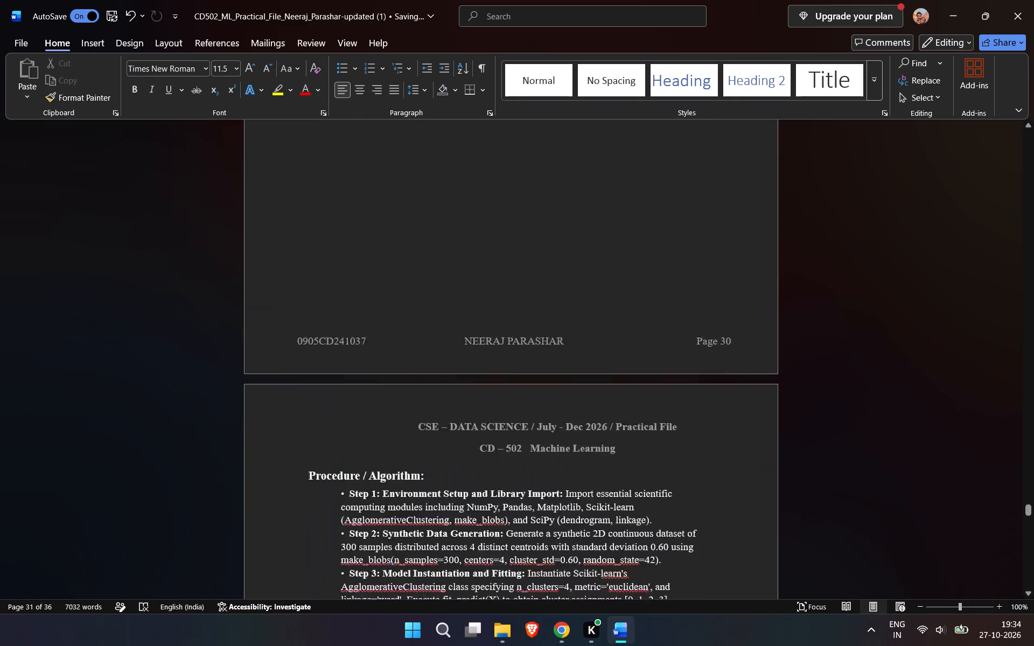
{"action": "scroll", "coordinate": [436, 403], "scroll_direction": "up", "scroll_amount": 16}
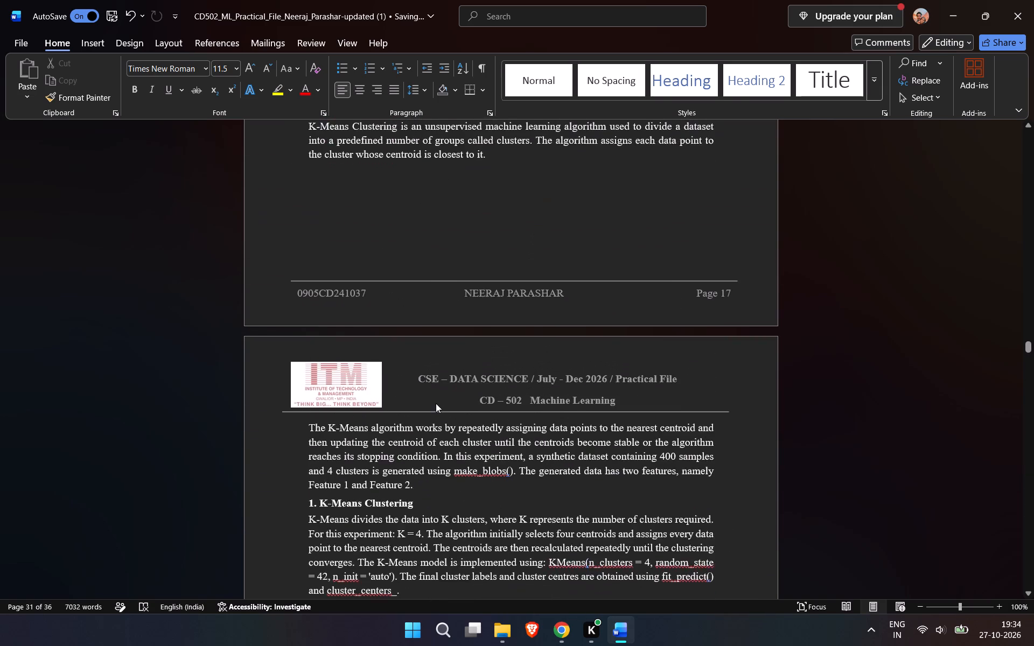
{"action": "scroll", "coordinate": [436, 403], "scroll_direction": "up", "scroll_amount": 9}
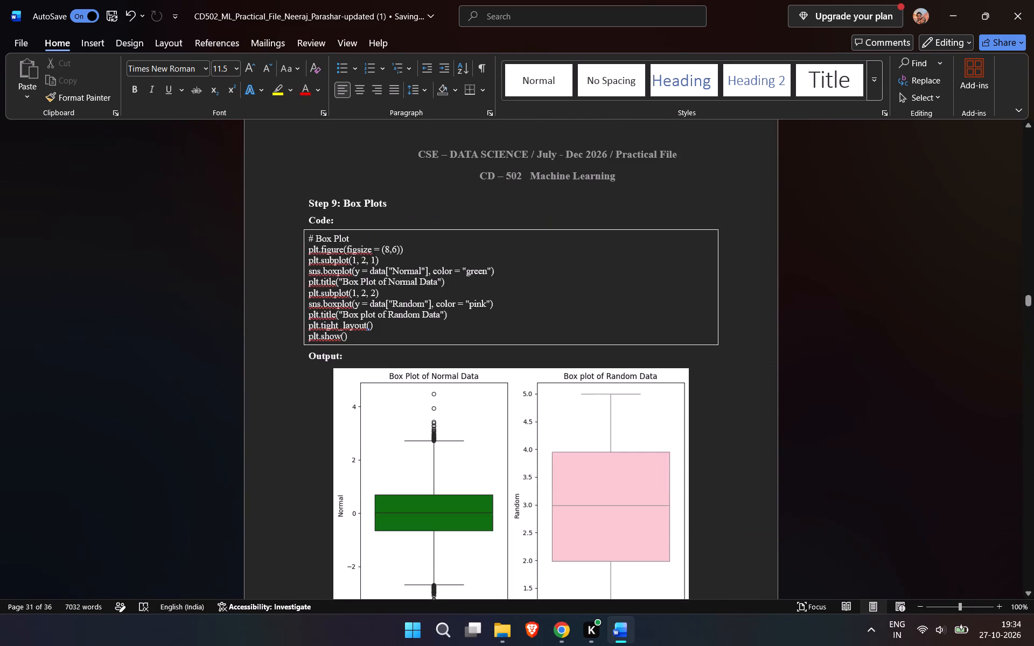
{"action": "scroll", "coordinate": [436, 403], "scroll_direction": "up", "scroll_amount": 14}
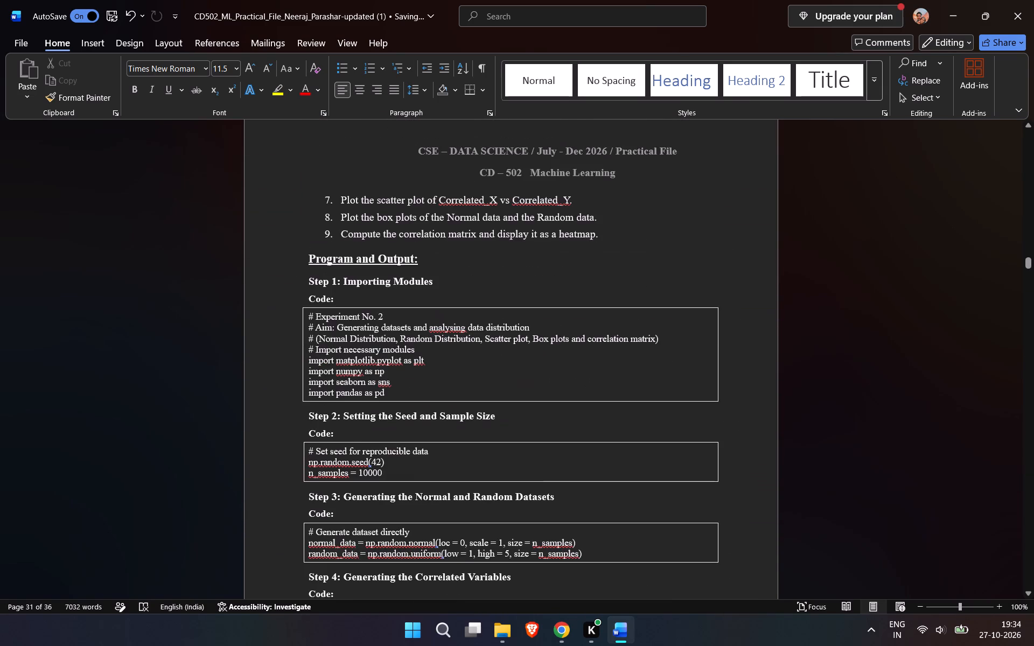
{"action": "scroll", "coordinate": [436, 403], "scroll_direction": "up", "scroll_amount": 6}
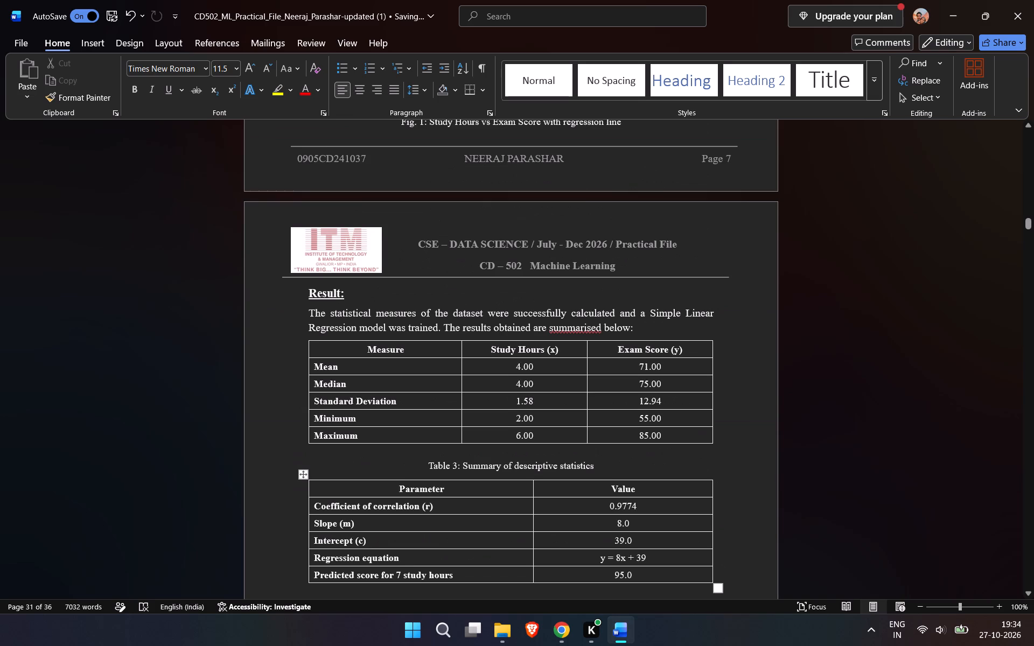
{"action": "scroll", "coordinate": [436, 403], "scroll_direction": "up", "scroll_amount": 7}
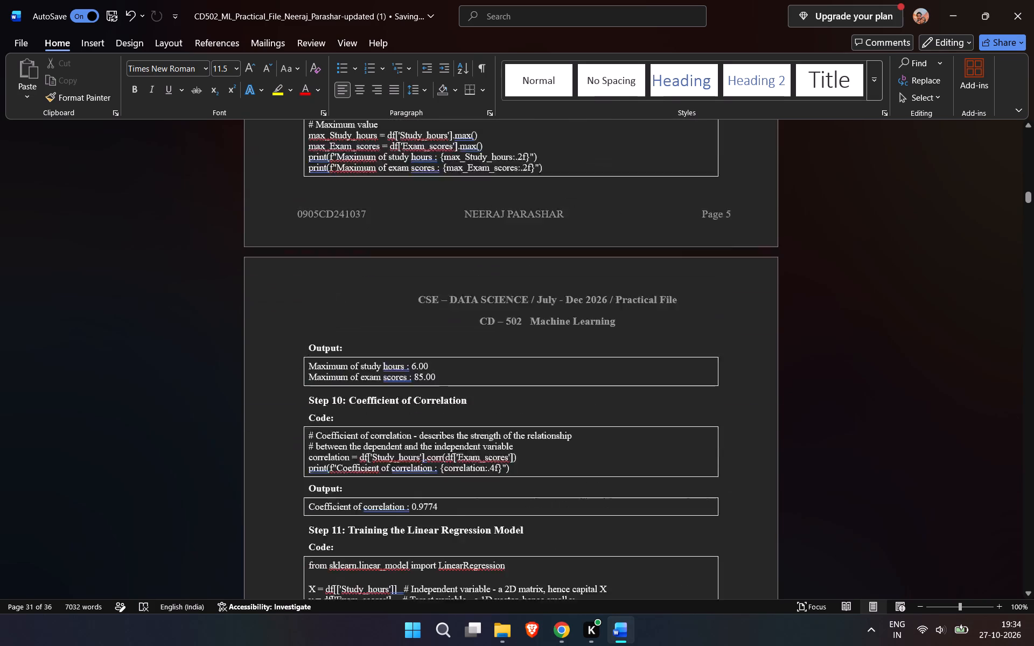
{"action": "scroll", "coordinate": [436, 403], "scroll_direction": "up", "scroll_amount": 11}
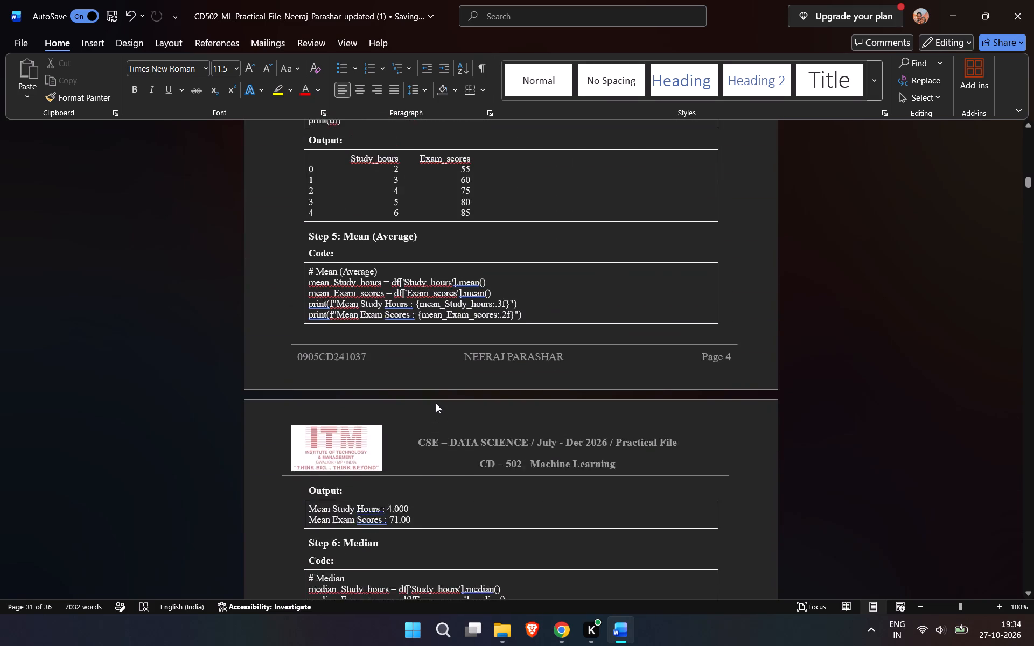
{"action": "scroll", "coordinate": [436, 403], "scroll_direction": "up", "scroll_amount": 9}
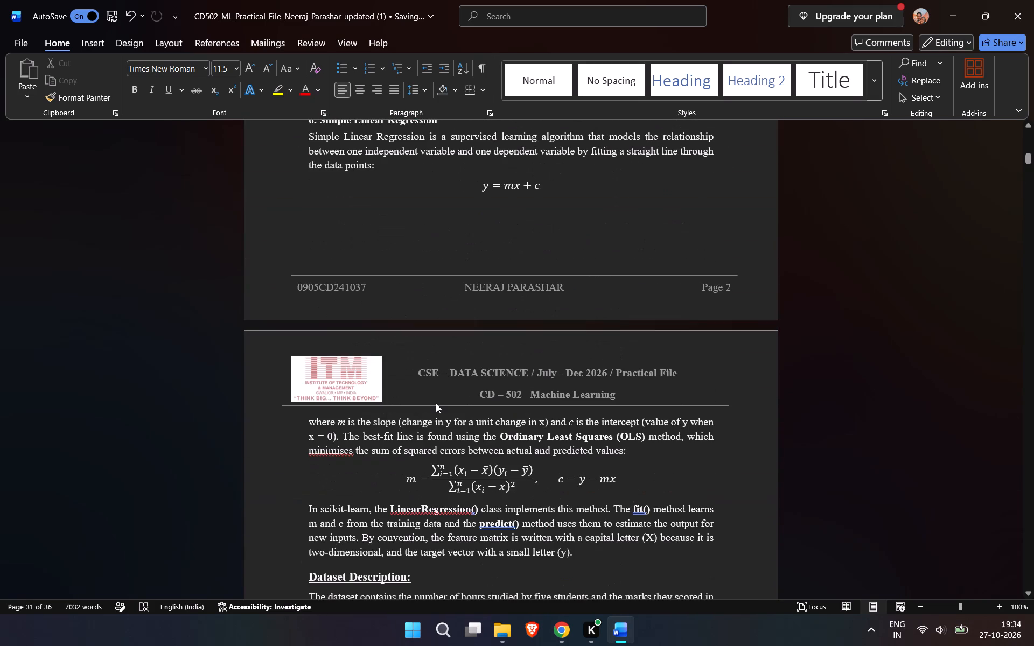
{"action": "scroll", "coordinate": [436, 403], "scroll_direction": "up", "scroll_amount": 12}
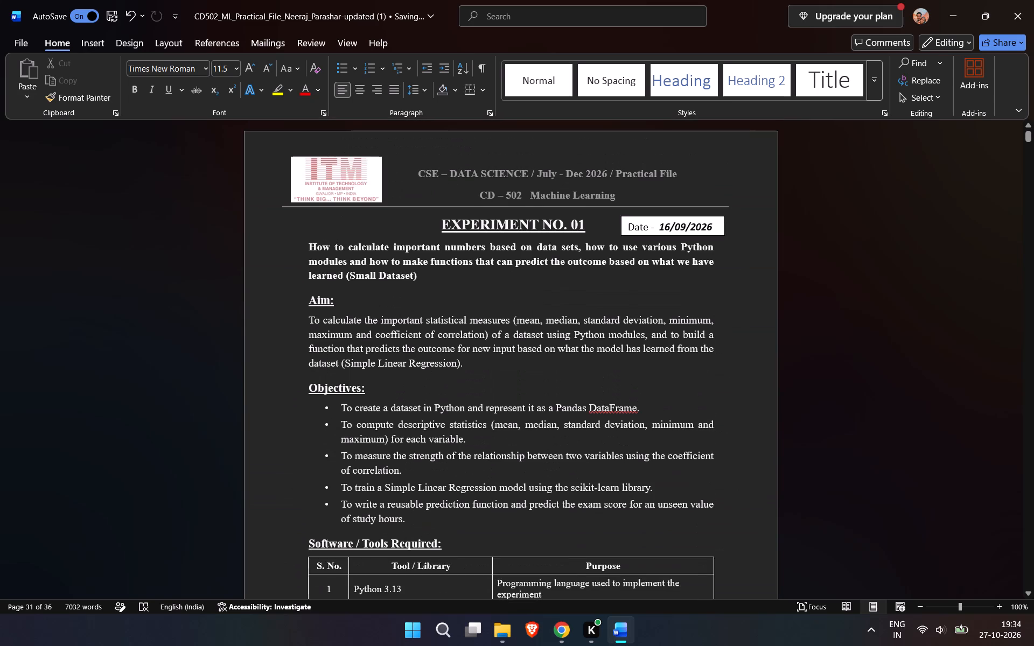
Examine the K-Means experiment's formatting, comparing its theory, numbered procedure, and Program and Output section with code and output boxes.
{"action": "scroll", "coordinate": [436, 403], "scroll_direction": "down", "scroll_amount": 20}
{"action": "scroll", "coordinate": [436, 403], "scroll_direction": "down", "scroll_amount": 15}
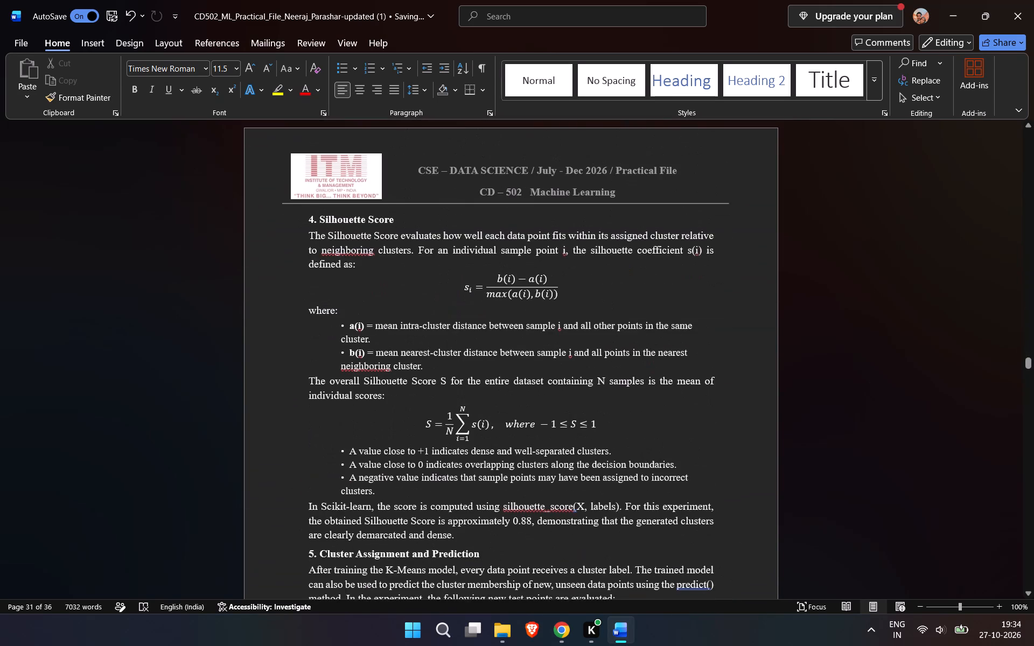
{"action": "scroll", "coordinate": [436, 403], "scroll_direction": "down", "scroll_amount": 9}
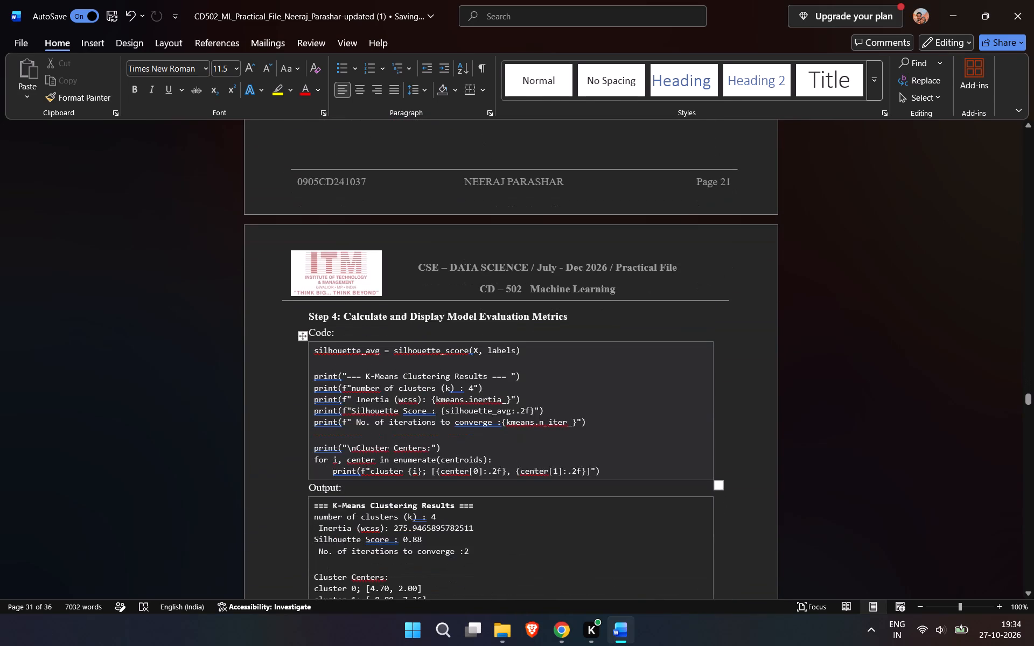
{"action": "scroll", "coordinate": [436, 403], "scroll_direction": "down", "scroll_amount": 5}
{"action": "scroll", "coordinate": [436, 403], "scroll_direction": "up", "scroll_amount": 3}
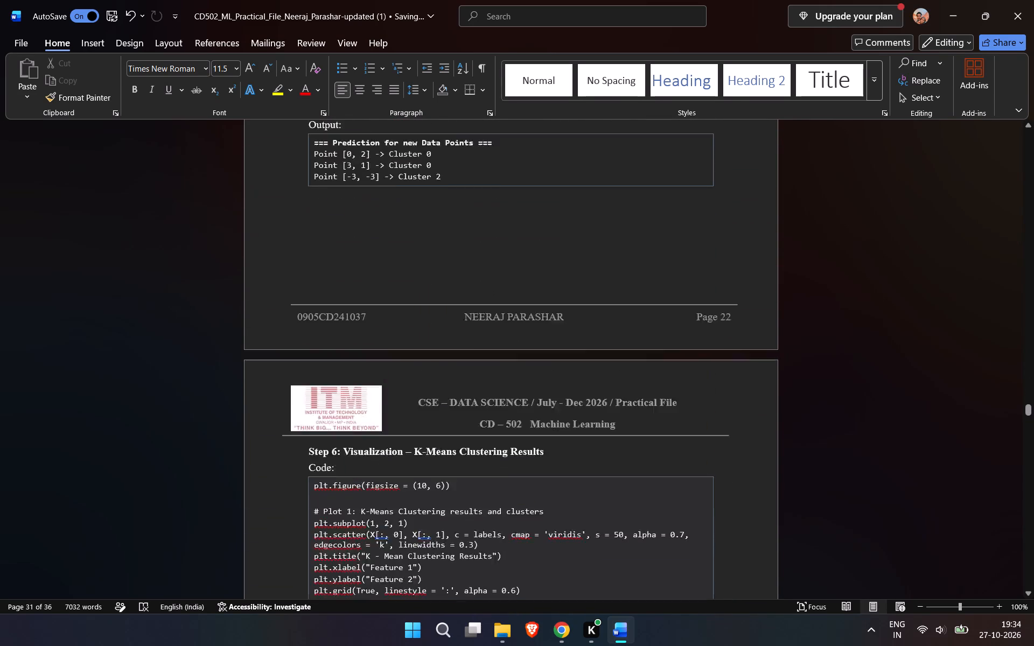
{"action": "scroll", "coordinate": [436, 403], "scroll_direction": "up", "scroll_amount": 8}
{"action": "scroll", "coordinate": [436, 403], "scroll_direction": "right", "scroll_amount": 1}
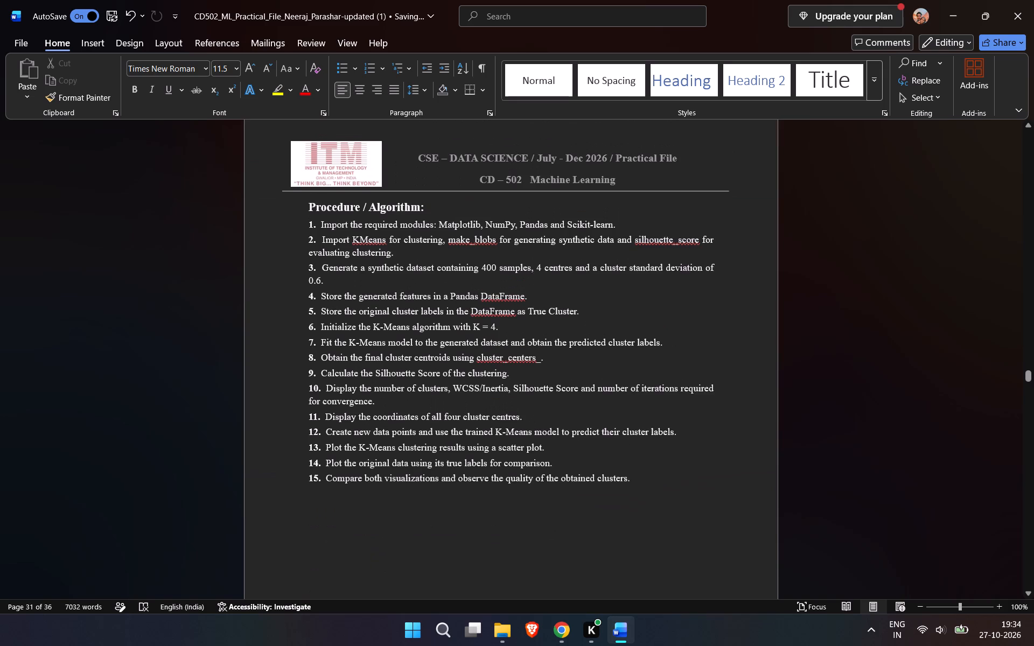
{"action": "scroll", "coordinate": [436, 403], "scroll_direction": "right", "scroll_amount": 1}
{"action": "scroll", "coordinate": [436, 403], "scroll_direction": "down", "scroll_amount": 2}
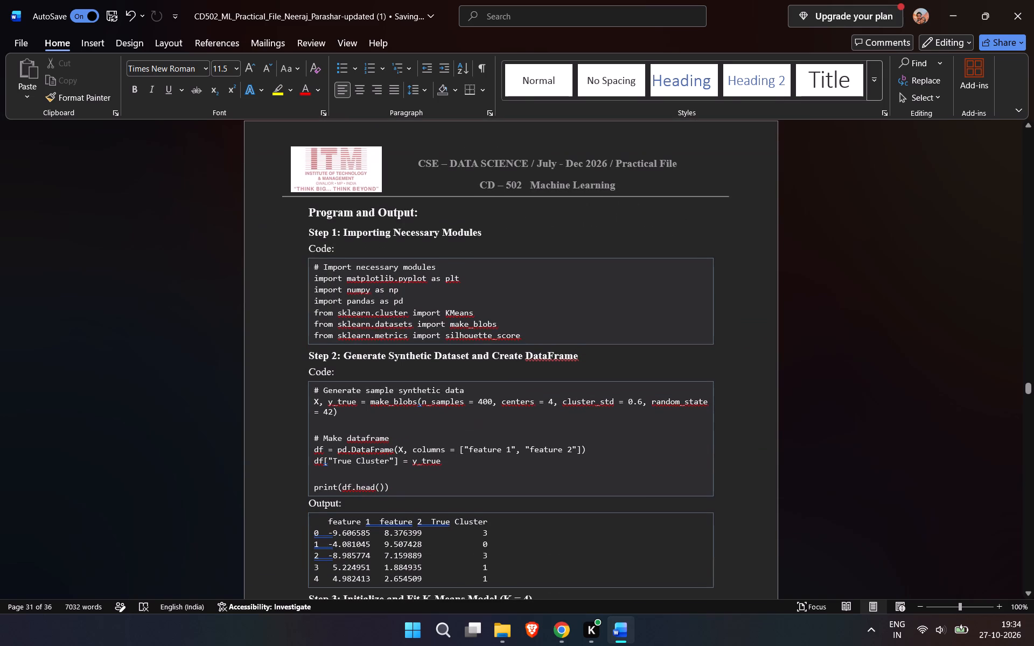
{"action": "scroll", "coordinate": [436, 403], "scroll_direction": "right", "scroll_amount": 1}
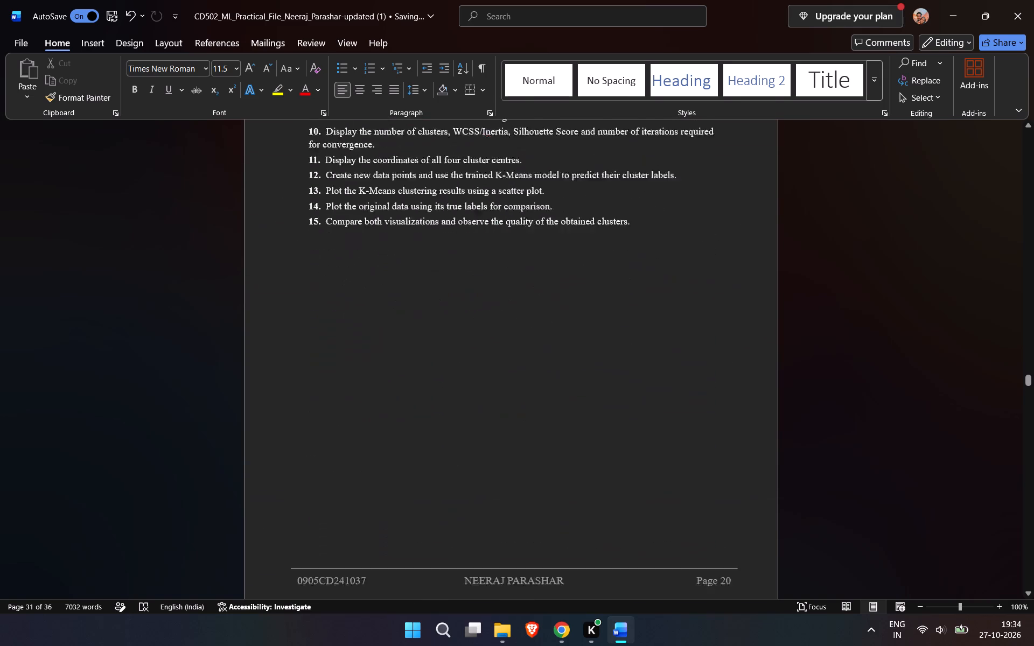
{"action": "scroll", "coordinate": [436, 403], "scroll_direction": "right", "scroll_amount": 1}
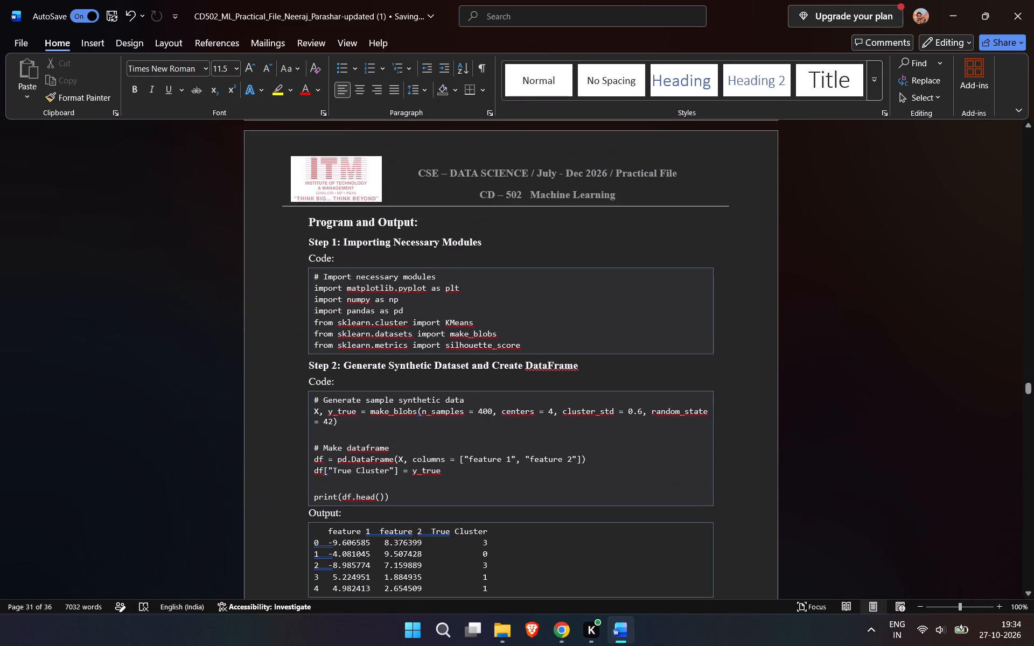
Examine the K-Means experiment's layout, from its procedure through the program and output boxes to the result tables and clustering evaluation.
{"action": "scroll", "coordinate": [436, 403], "scroll_direction": "up", "scroll_amount": 2}
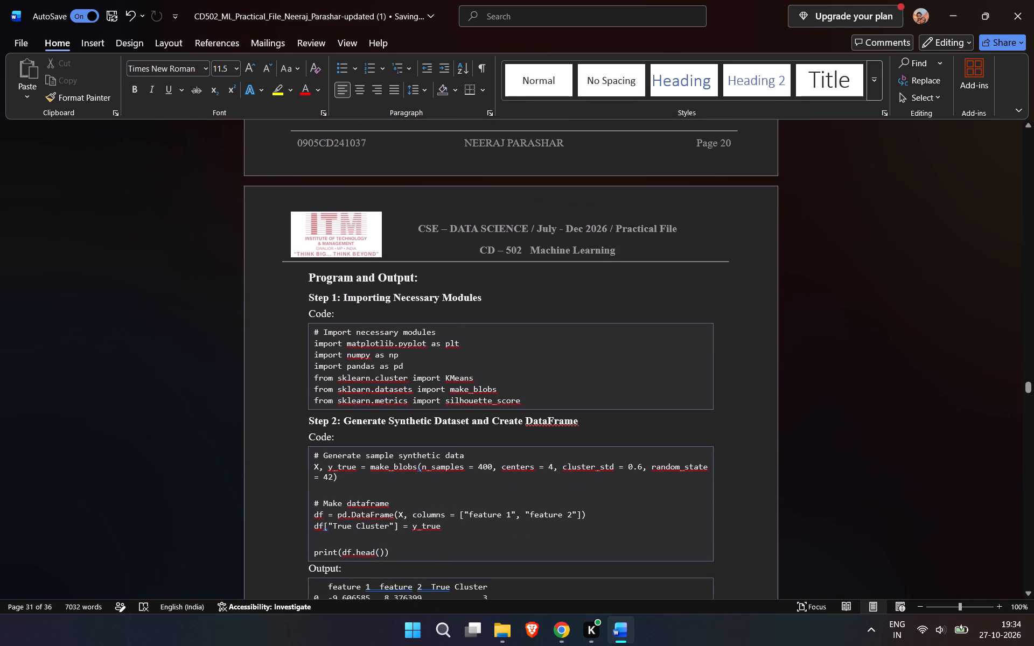
{"action": "scroll", "coordinate": [436, 403], "scroll_direction": "up", "scroll_amount": 11}
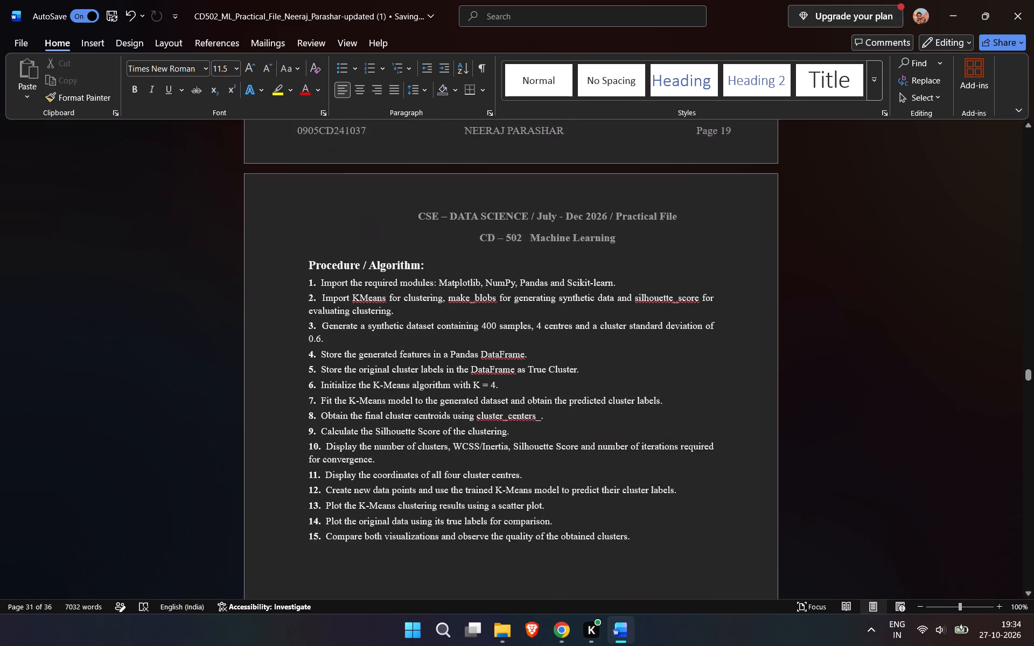
{"action": "scroll", "coordinate": [436, 403], "scroll_direction": "down", "scroll_amount": 11}
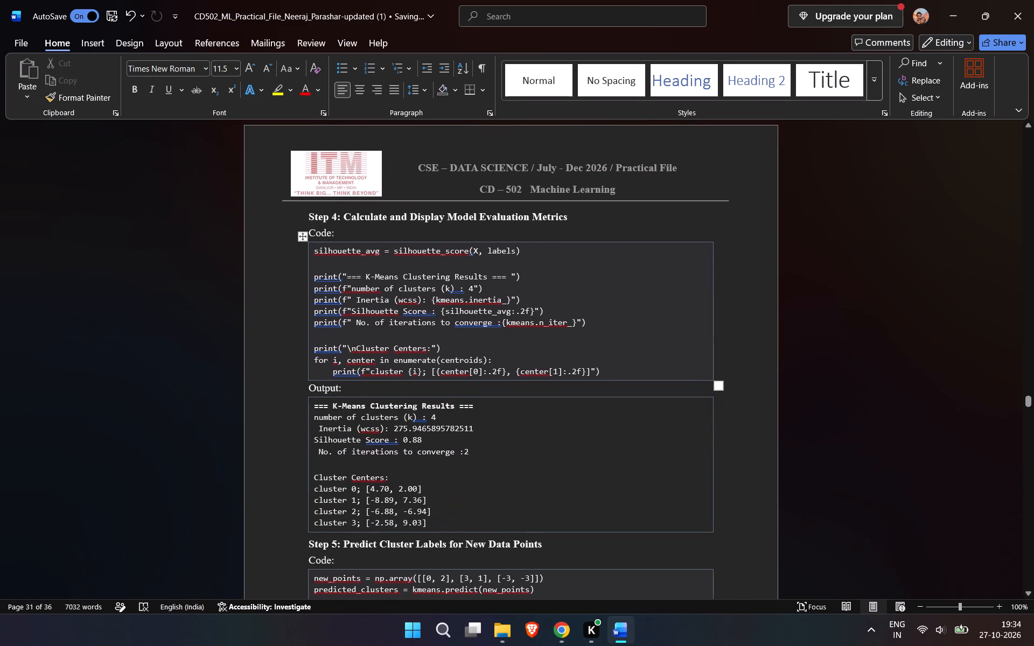
{"action": "scroll", "coordinate": [436, 403], "scroll_direction": "down", "scroll_amount": 3}
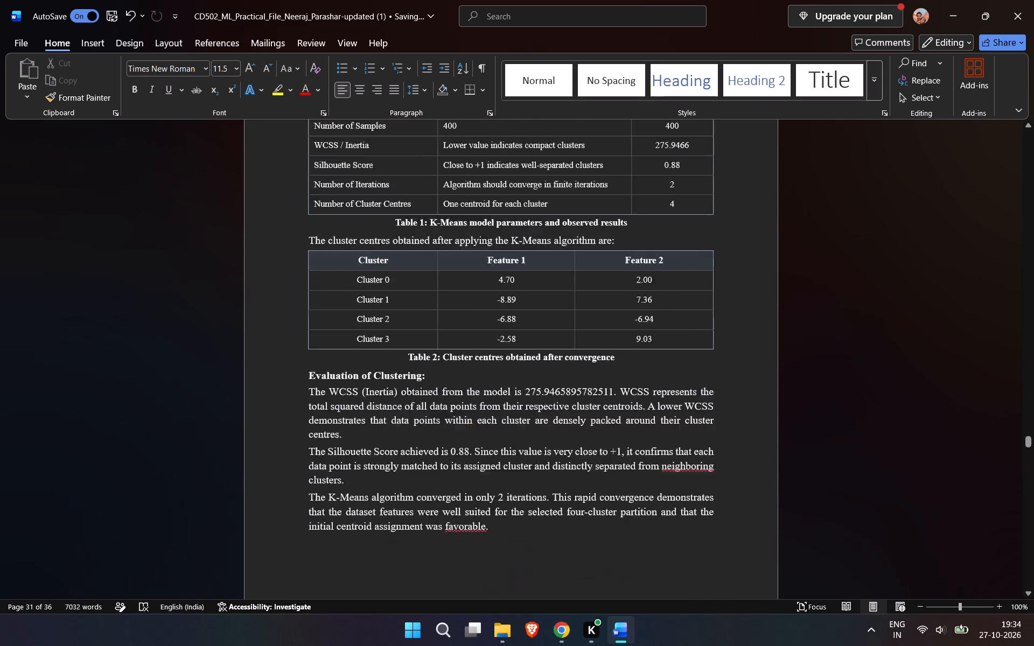
{"action": "scroll", "coordinate": [436, 403], "scroll_direction": "down", "scroll_amount": 14}
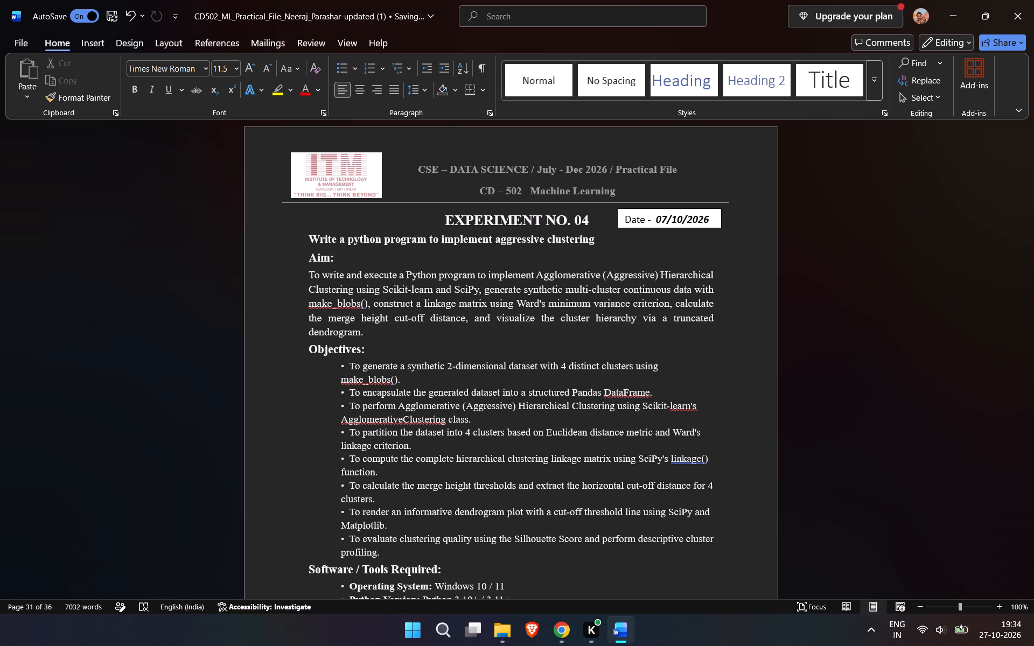
Look through Experiment No. 04 from its Aim and Objectives to the end, continuing to the Experiment No. 05 page.
{"action": "scroll", "coordinate": [436, 403], "scroll_direction": "down", "scroll_amount": 3}
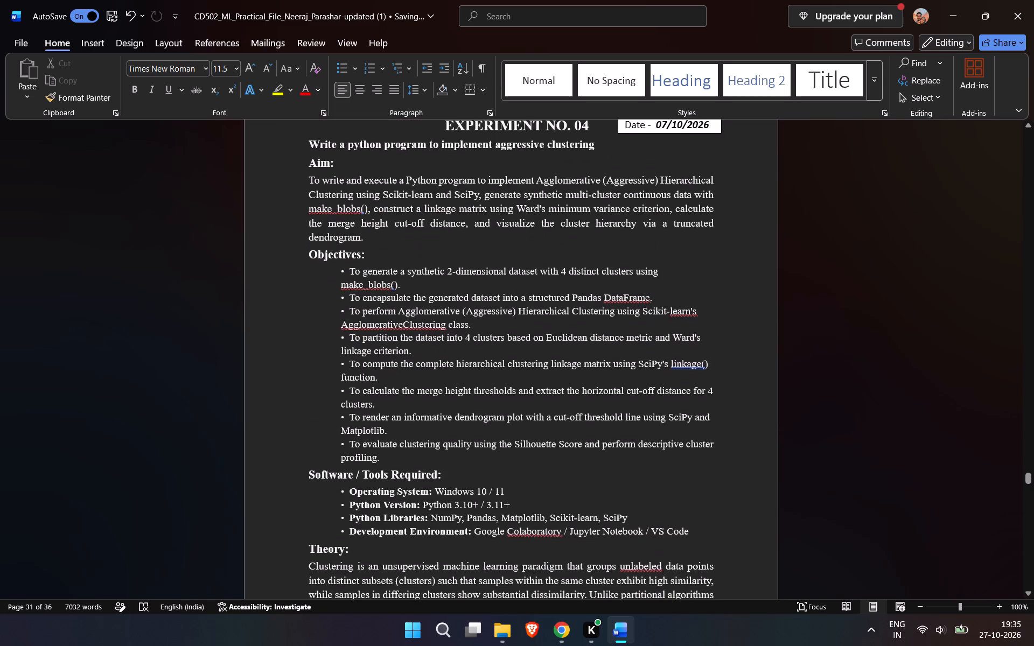
{"action": "scroll", "coordinate": [436, 403], "scroll_direction": "down", "scroll_amount": 3}
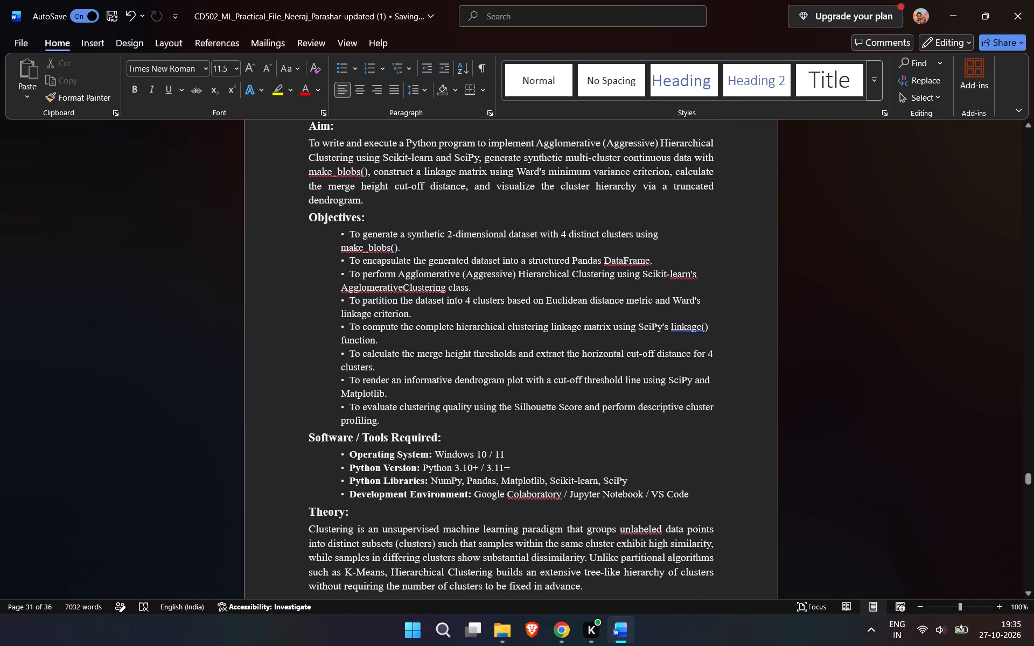
{"action": "scroll", "coordinate": [436, 403], "scroll_direction": "down", "scroll_amount": 6}
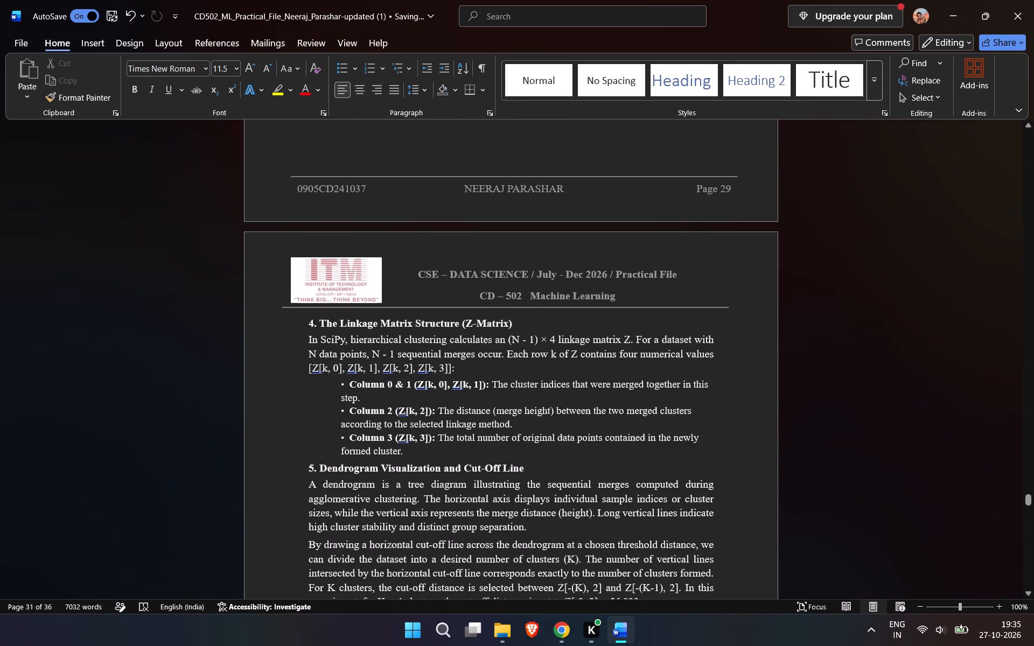
{"action": "scroll", "coordinate": [436, 403], "scroll_direction": "down", "scroll_amount": 16}
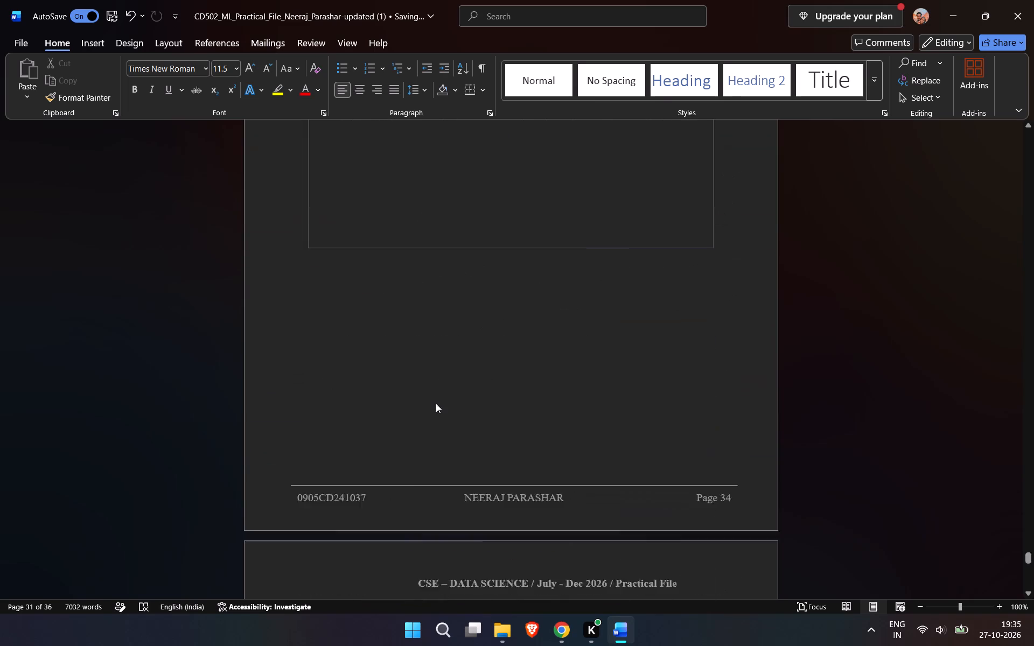
{"action": "scroll", "coordinate": [436, 403], "scroll_direction": "down", "scroll_amount": 9}
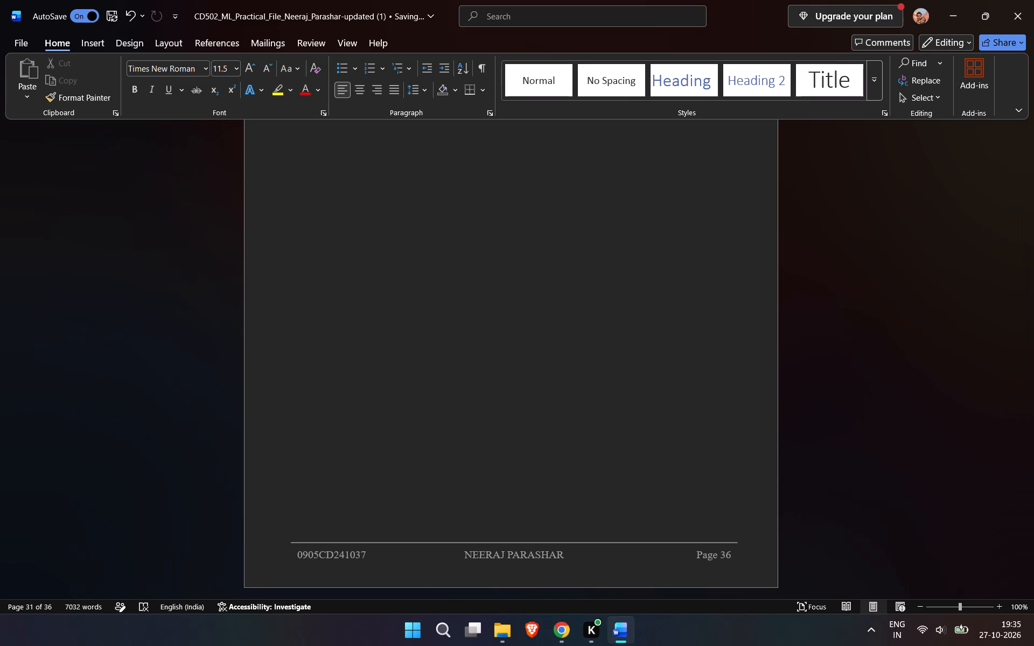
{"action": "scroll", "coordinate": [424, 311], "scroll_direction": "up", "scroll_amount": 2}
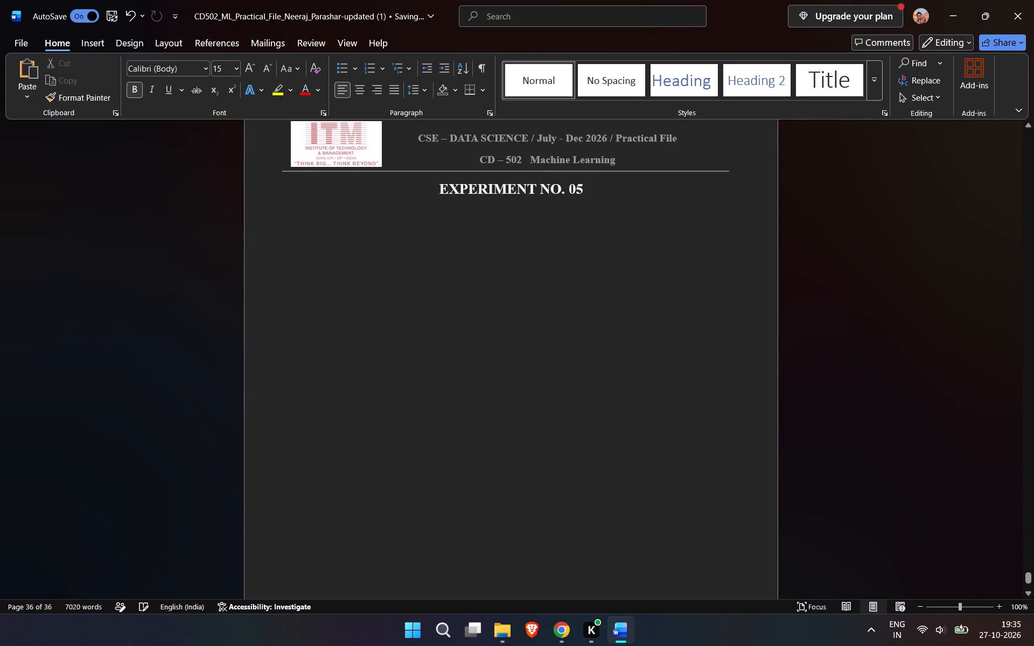
{"action": "key", "text": "ctrl+v"}
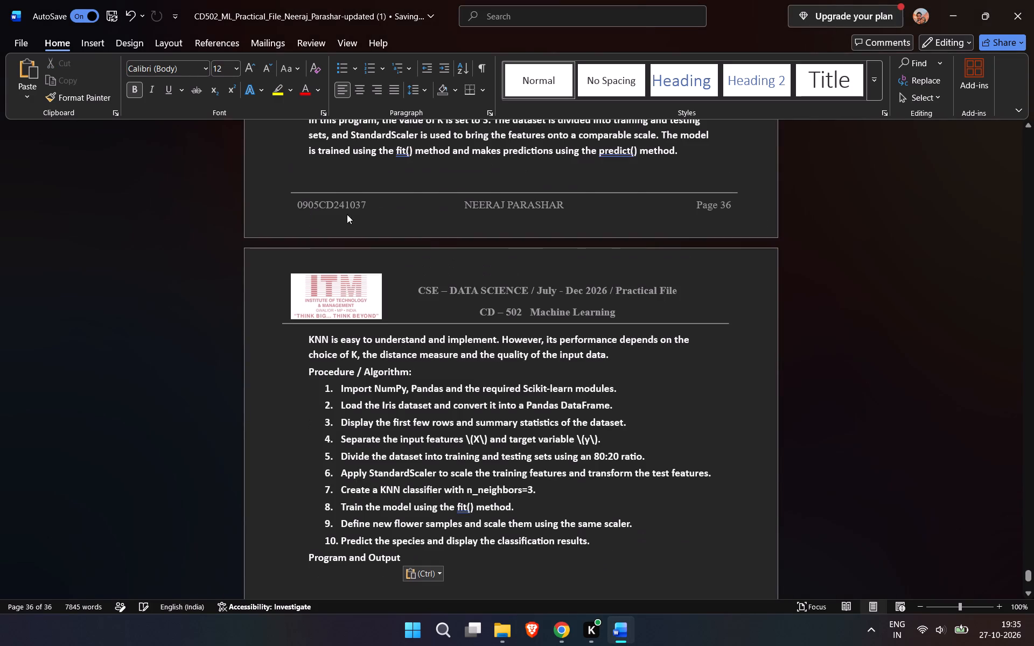
Review the pasted Experiment No. 05 text against the preceding Experiment No. 04 pages.
{"action": "scroll", "coordinate": [396, 236], "scroll_direction": "up", "scroll_amount": 9}
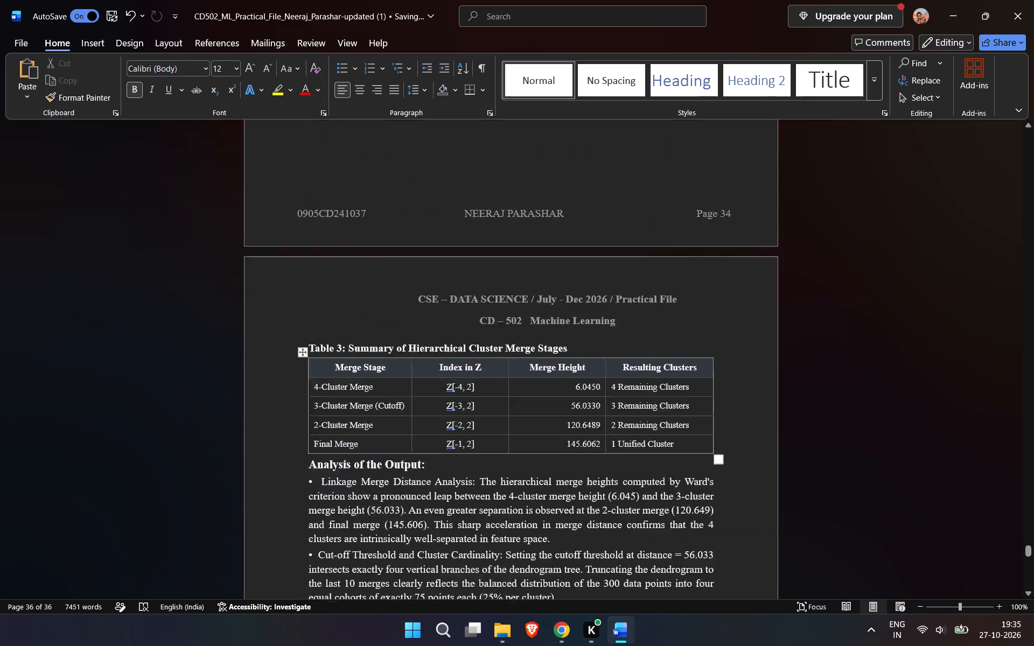
{"action": "scroll", "coordinate": [396, 236], "scroll_direction": "up", "scroll_amount": 8}
{"action": "scroll", "coordinate": [396, 236], "scroll_direction": "down", "scroll_amount": 1}
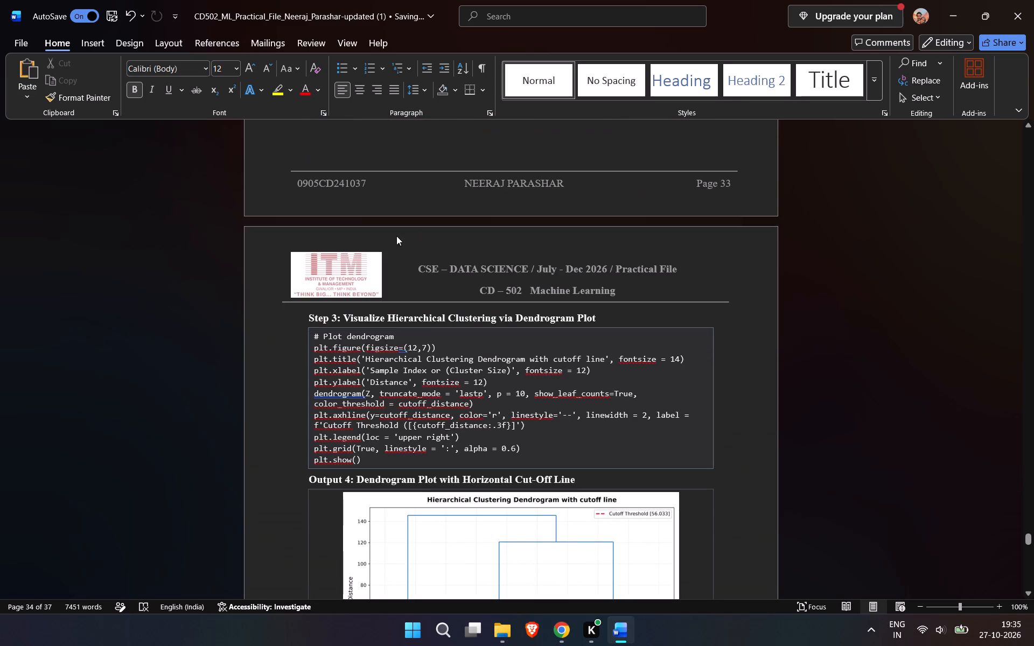
{"action": "scroll", "coordinate": [396, 236], "scroll_direction": "down", "scroll_amount": 4}
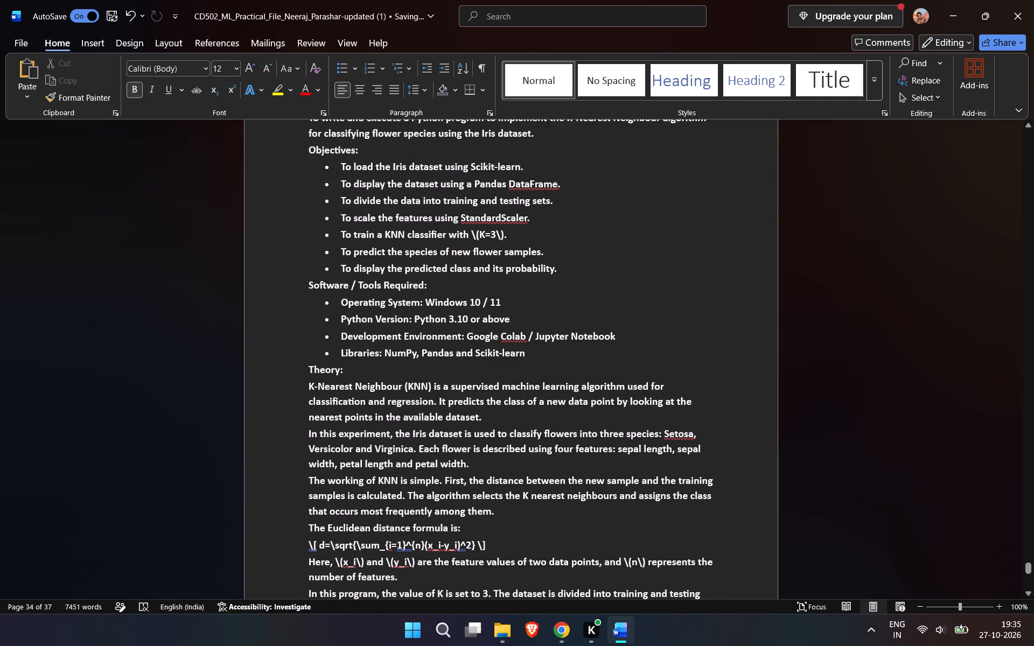
{"action": "scroll", "coordinate": [396, 236], "scroll_direction": "down", "scroll_amount": 1}
{"action": "scroll", "coordinate": [396, 236], "scroll_direction": "up", "scroll_amount": 2}
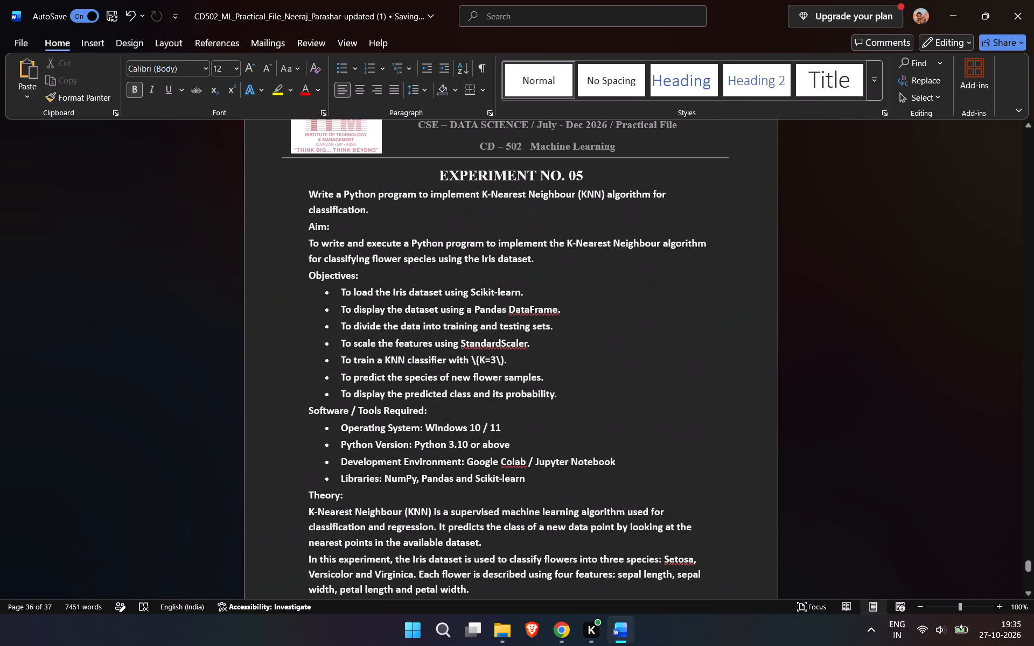
Set the font size of Experiment No. 05's problem statement, "Write a Python program to implement K-Nearest Neighbour (KNN) algorithm for classification.", to 14.
{"action": "left_click_drag", "start_coordinate": [311, 189], "coordinate": [339, 202]}
{"action": "left_click_drag", "start_coordinate": [339, 202], "coordinate": [369, 211]}
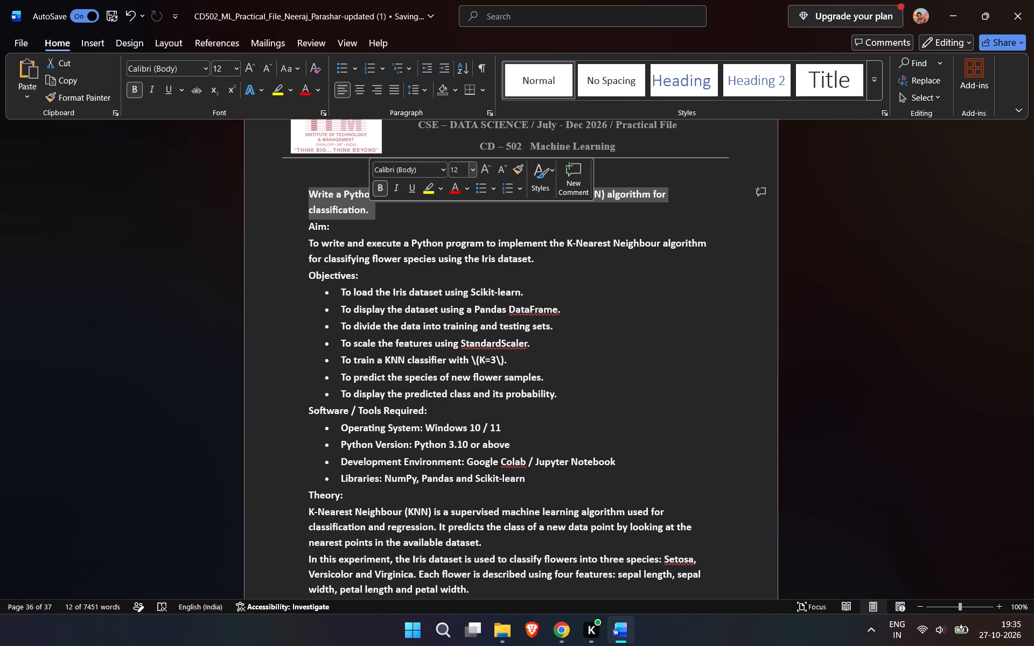
{"action": "left_click", "coordinate": [466, 168]}
{"action": "key", "text": "BackSpace"}
{"action": "type", "text": "15"}
{"action": "key", "text": "BackSpace"}
{"action": "key", "text": "4"}
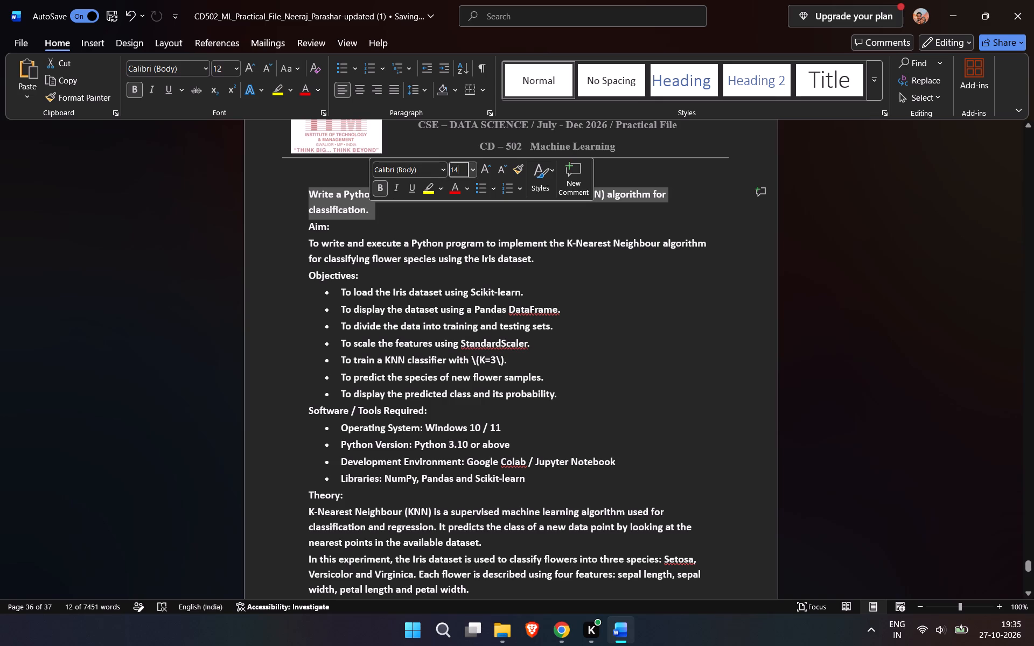
{"action": "left_click", "coordinate": [302, 181]}
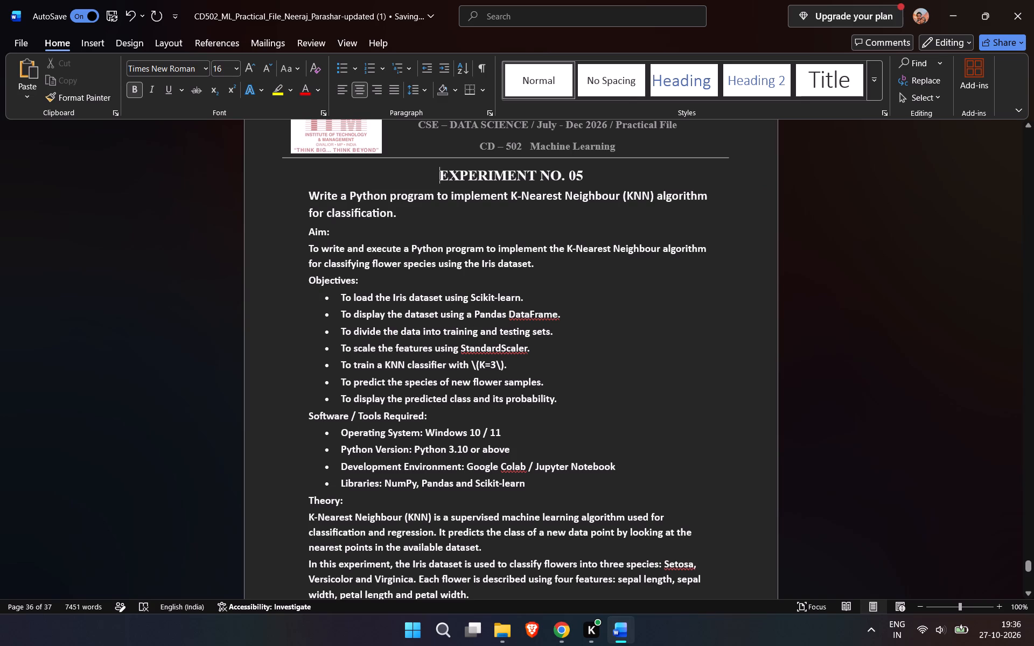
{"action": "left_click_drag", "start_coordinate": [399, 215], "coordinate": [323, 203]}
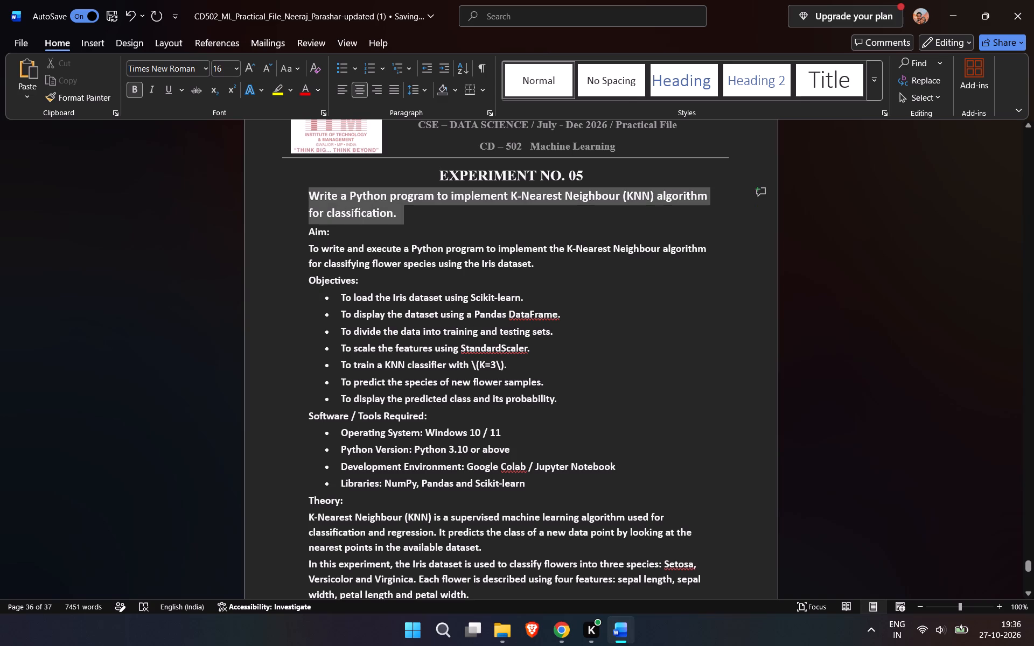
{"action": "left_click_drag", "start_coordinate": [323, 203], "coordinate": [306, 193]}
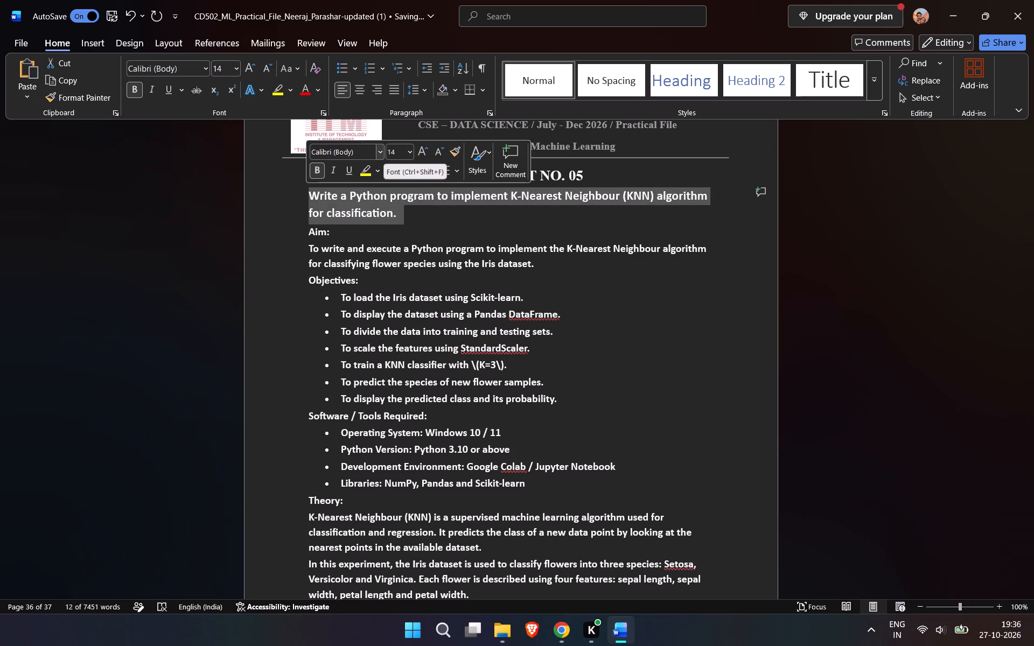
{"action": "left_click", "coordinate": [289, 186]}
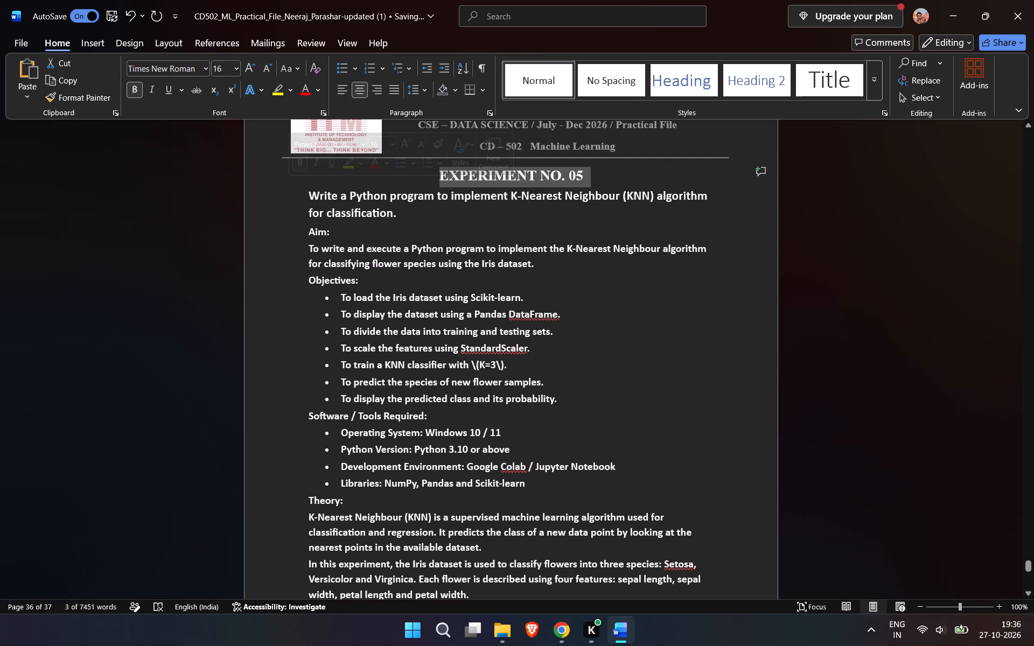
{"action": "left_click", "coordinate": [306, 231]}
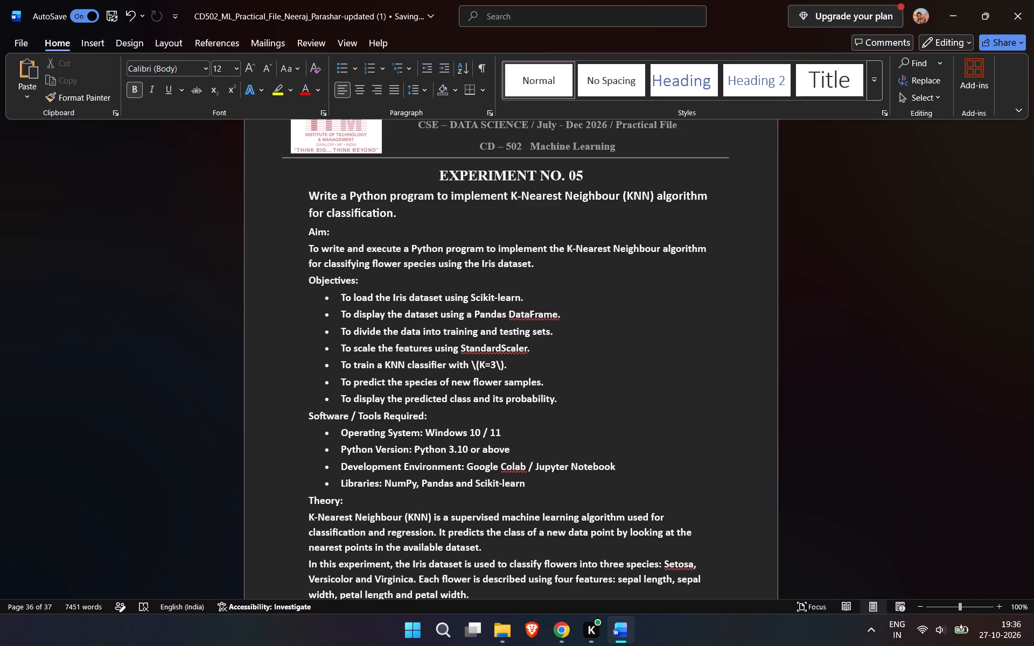
Compare the formatting of Experiment No. 04's headings, body text and bullets with the pasted Experiment No. 05 text.
{"action": "scroll", "coordinate": [379, 263], "scroll_direction": "up", "scroll_amount": 2}
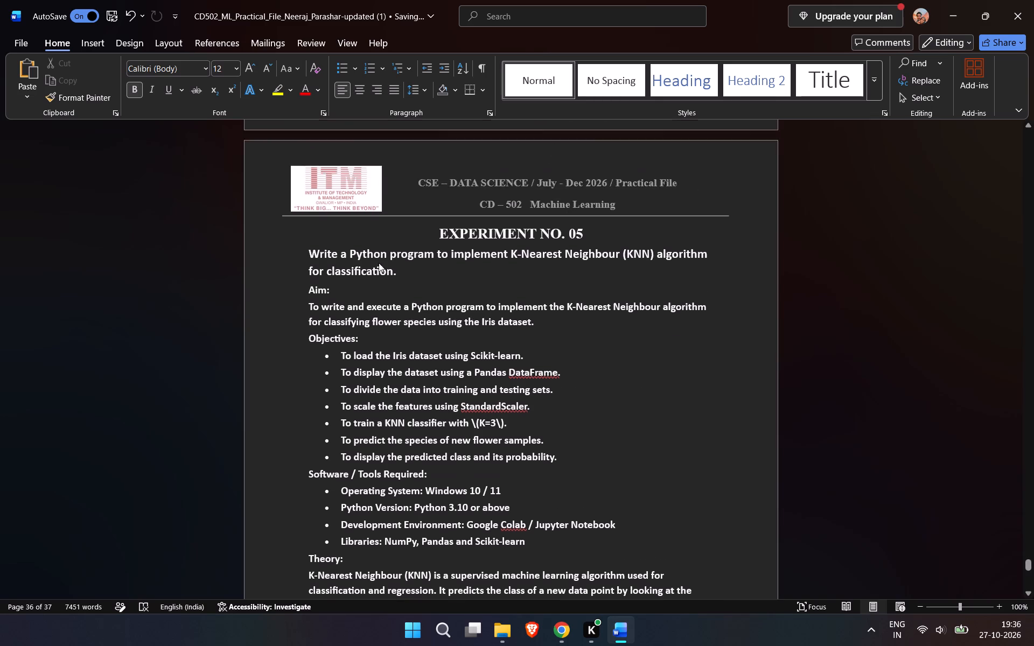
{"action": "scroll", "coordinate": [379, 263], "scroll_direction": "up", "scroll_amount": 9}
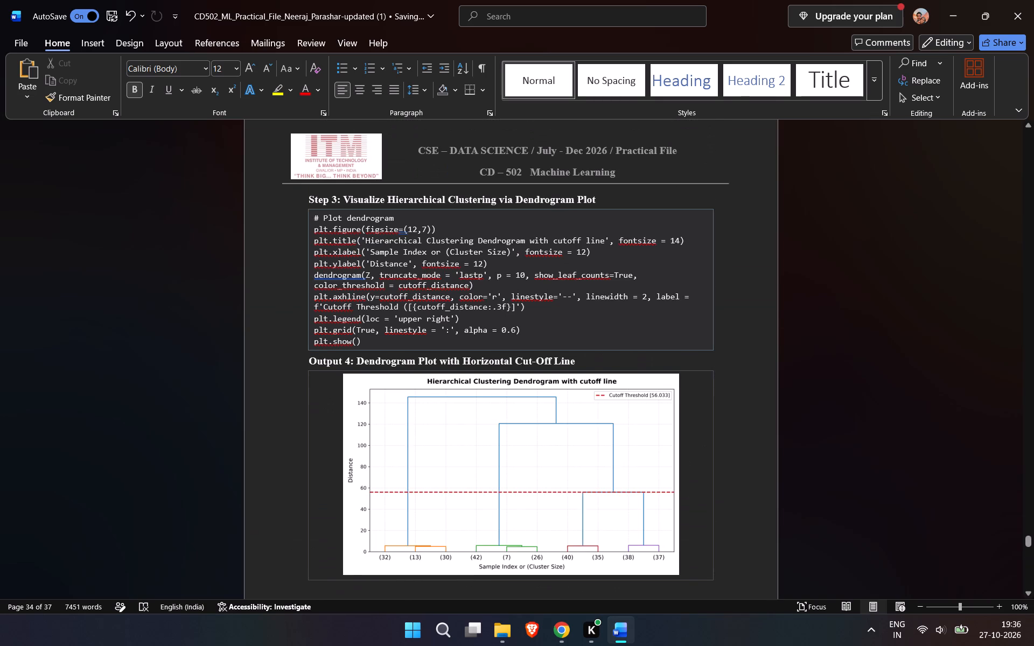
{"action": "scroll", "coordinate": [425, 276], "scroll_direction": "up", "scroll_amount": 16}
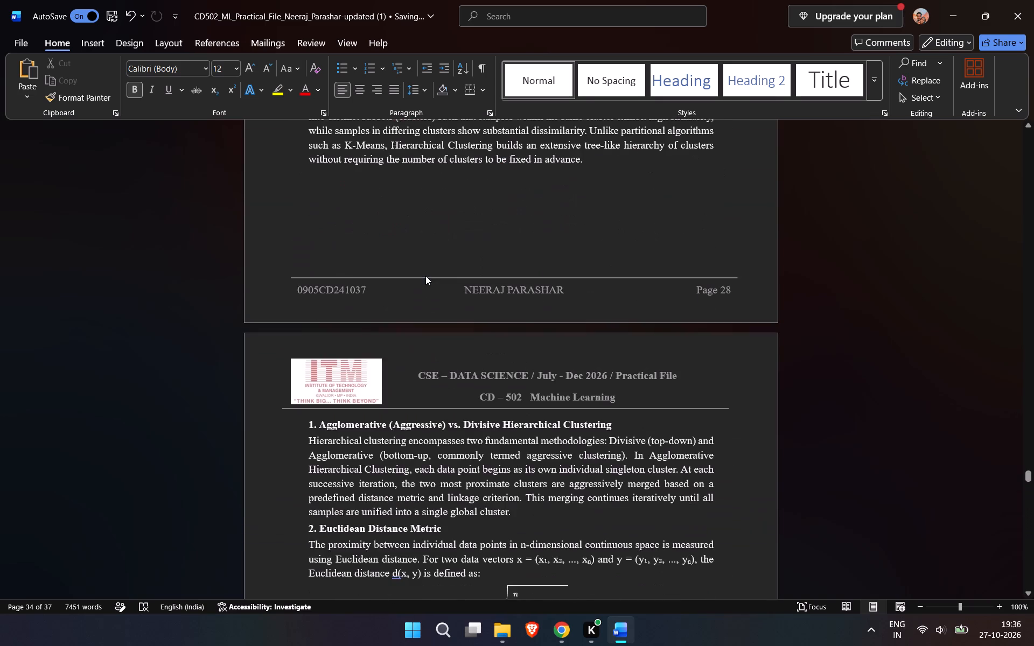
{"action": "scroll", "coordinate": [425, 276], "scroll_direction": "up", "scroll_amount": 3}
{"action": "scroll", "coordinate": [425, 276], "scroll_direction": "down", "scroll_amount": 1}
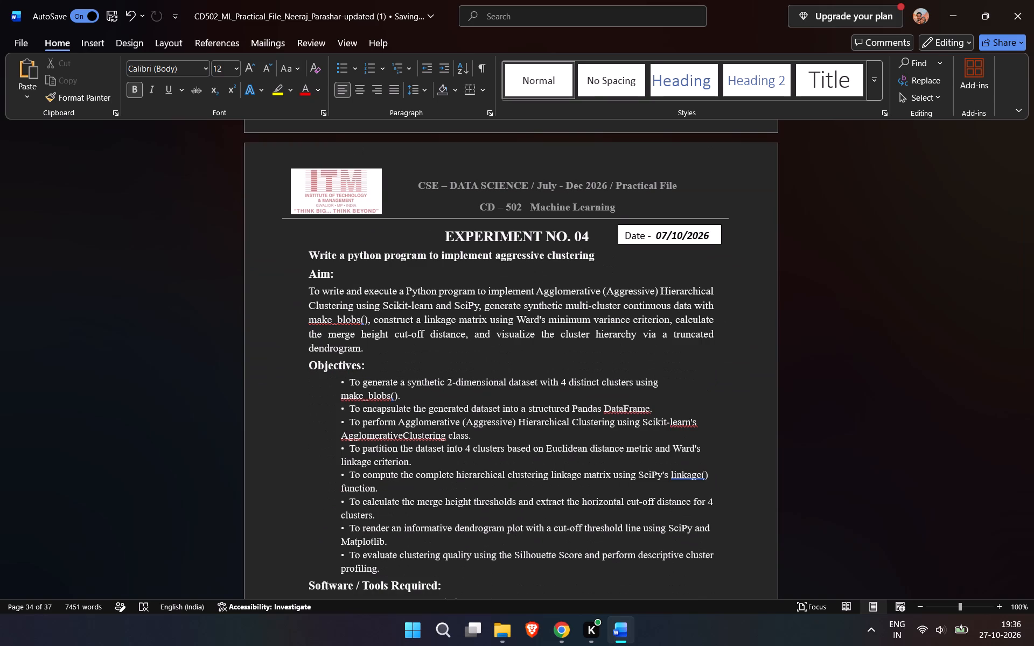
{"action": "scroll", "coordinate": [425, 276], "scroll_direction": "down", "scroll_amount": 1}
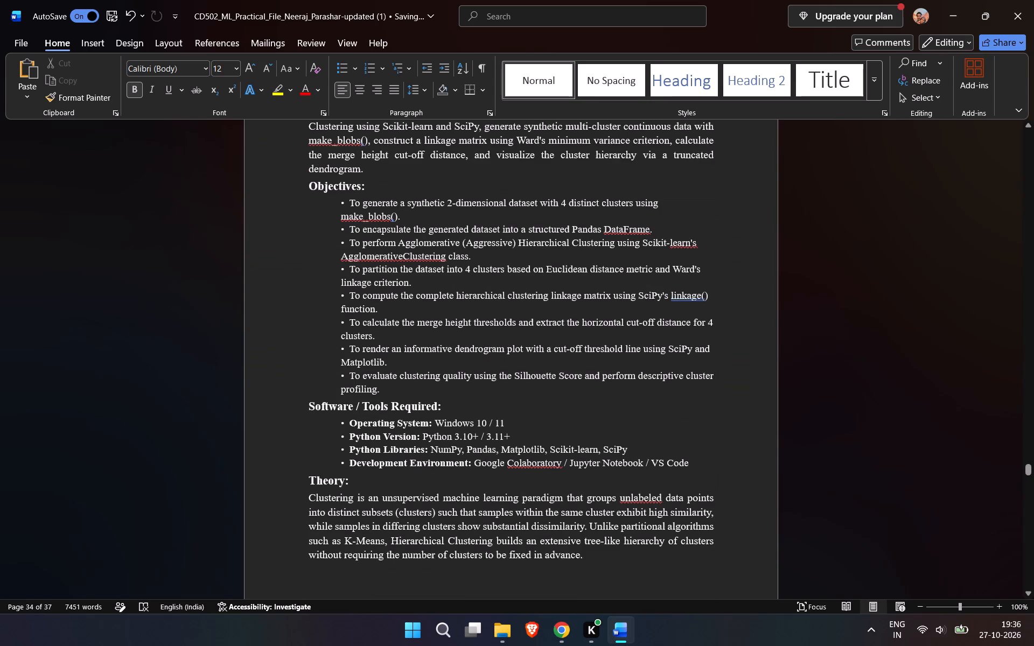
{"action": "scroll", "coordinate": [425, 276], "scroll_direction": "down", "scroll_amount": 2}
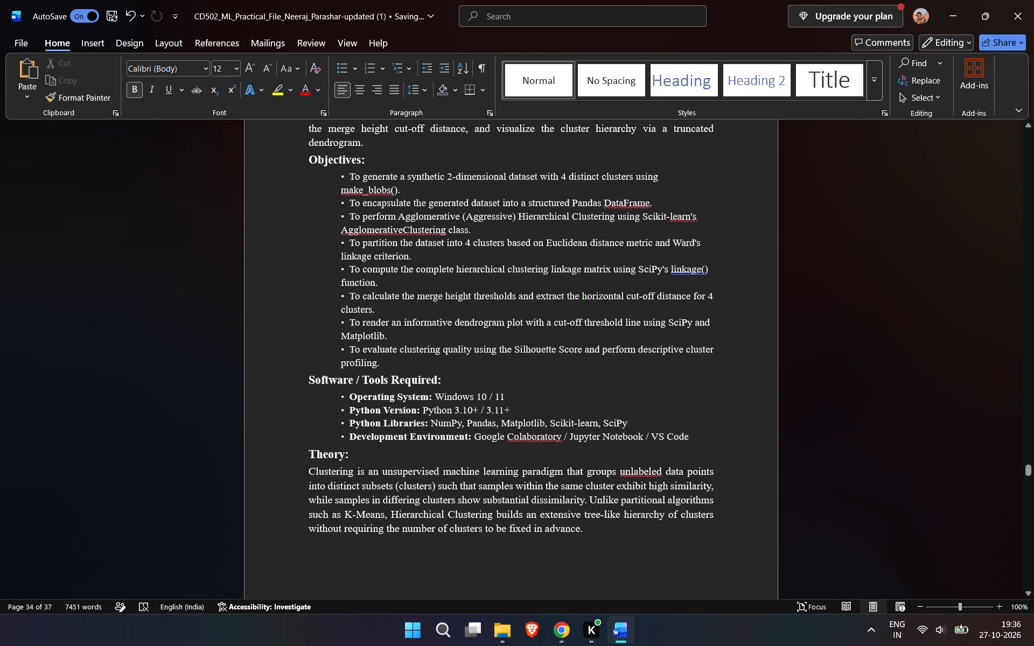
{"action": "scroll", "coordinate": [425, 276], "scroll_direction": "down", "scroll_amount": 4}
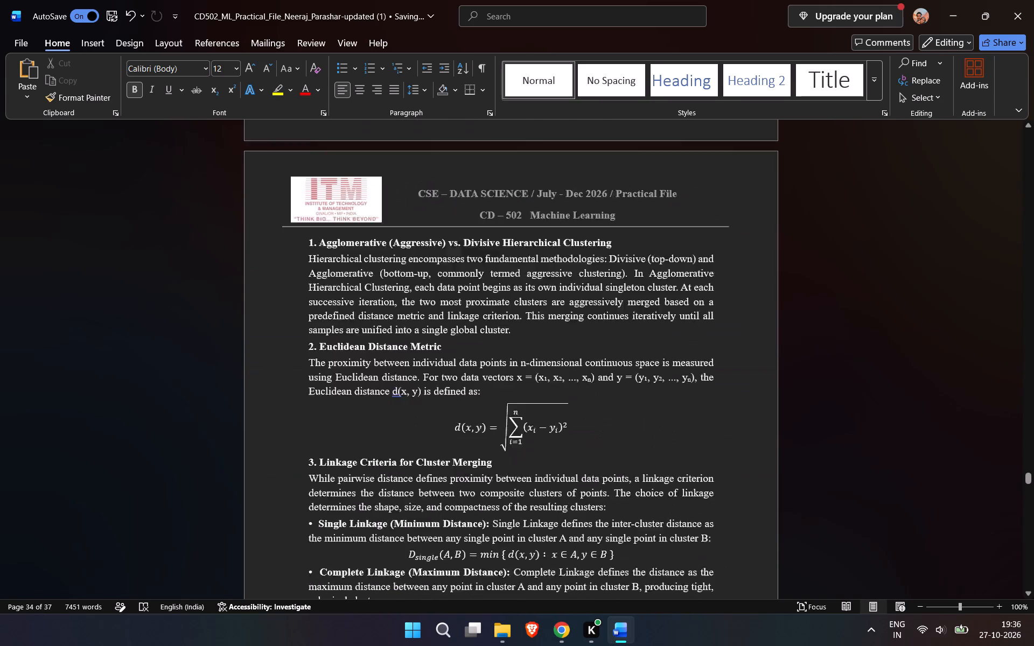
{"action": "scroll", "coordinate": [425, 276], "scroll_direction": "down", "scroll_amount": 15}
{"action": "scroll", "coordinate": [425, 276], "scroll_direction": "down", "scroll_amount": 7}
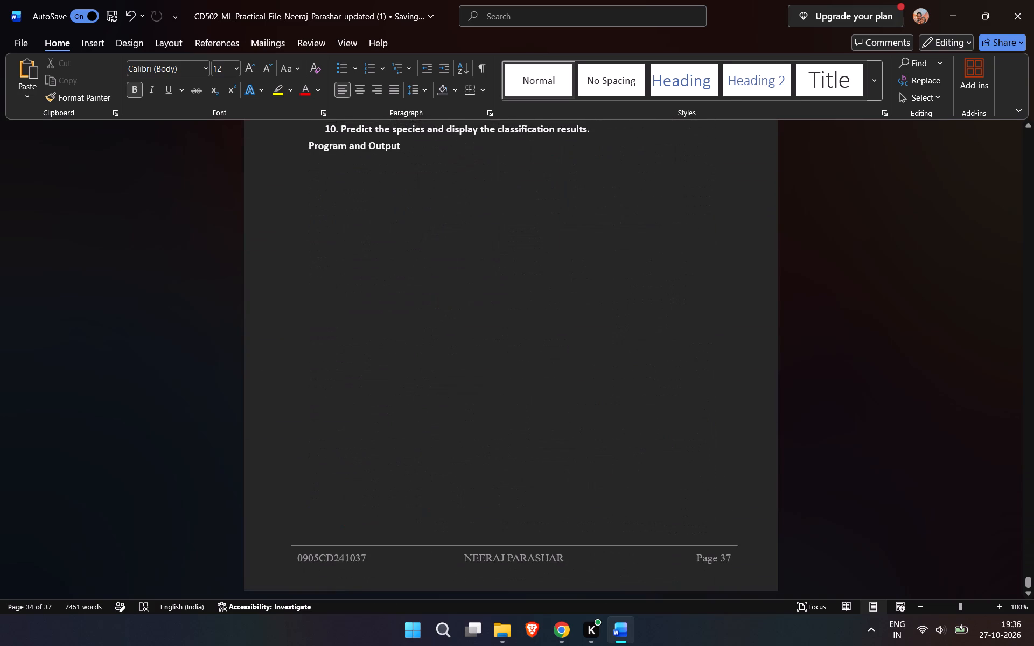
{"action": "scroll", "coordinate": [425, 276], "scroll_direction": "up", "scroll_amount": 7}
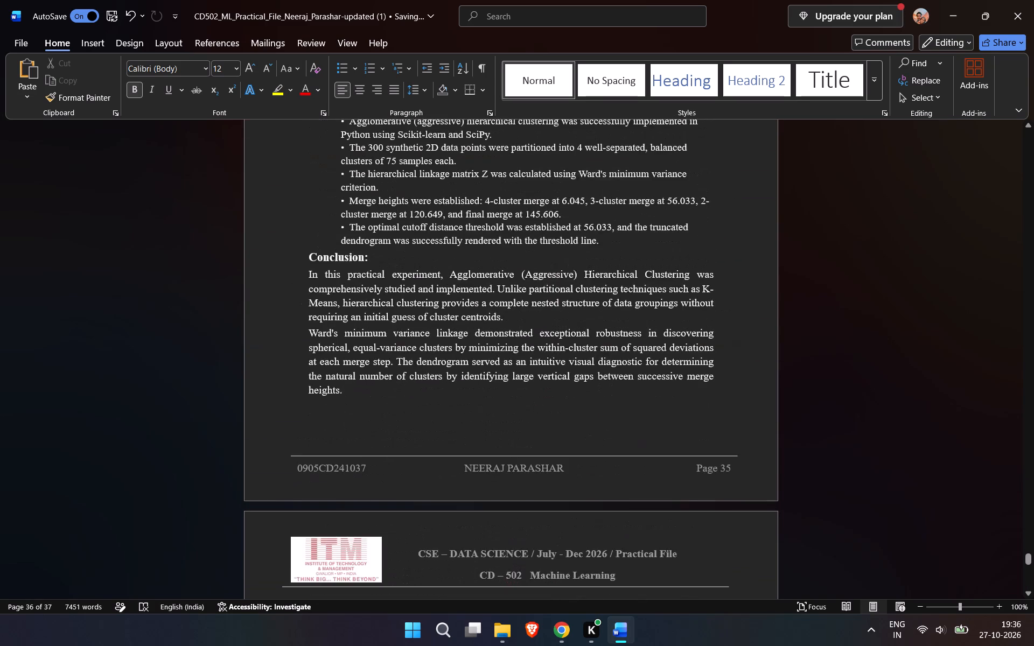
{"action": "scroll", "coordinate": [425, 276], "scroll_direction": "up", "scroll_amount": 9}
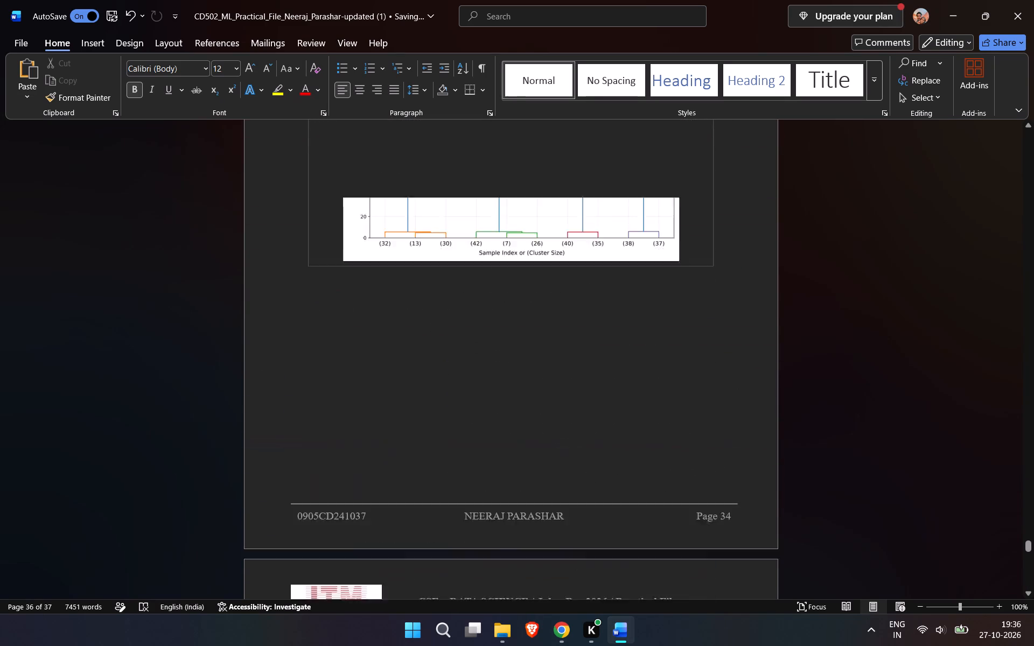
{"action": "scroll", "coordinate": [425, 276], "scroll_direction": "up", "scroll_amount": 1}
{"action": "scroll", "coordinate": [425, 276], "scroll_direction": "down", "scroll_amount": 8}
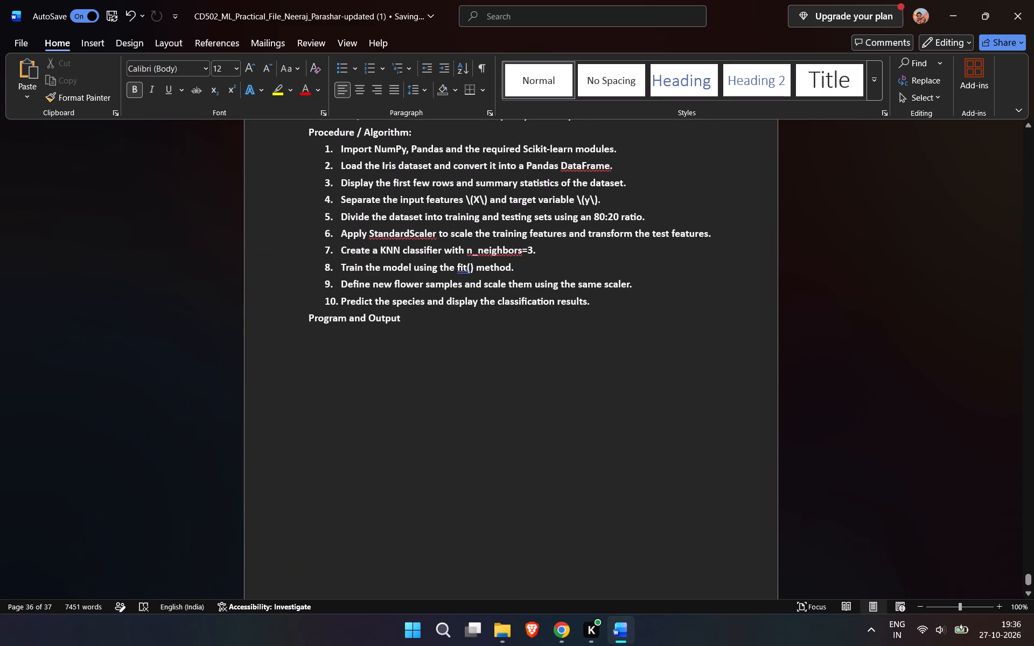
{"action": "scroll", "coordinate": [425, 276], "scroll_direction": "down", "scroll_amount": 1}
{"action": "scroll", "coordinate": [425, 276], "scroll_direction": "up", "scroll_amount": 3}
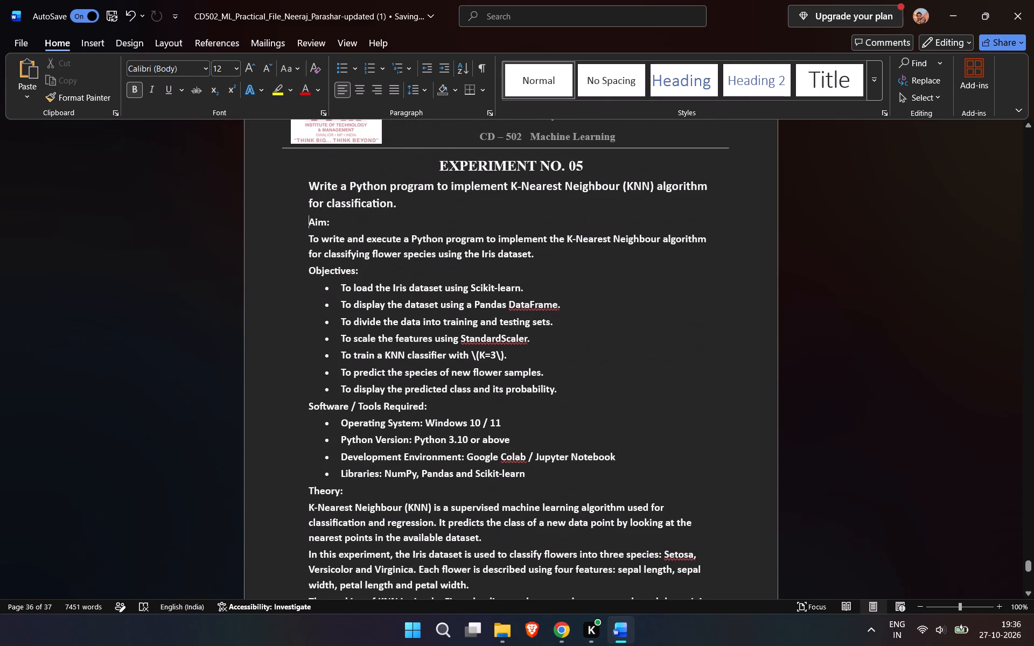
{"action": "scroll", "coordinate": [425, 276], "scroll_direction": "down", "scroll_amount": 2}
{"action": "scroll", "coordinate": [425, 276], "scroll_direction": "up", "scroll_amount": 2}
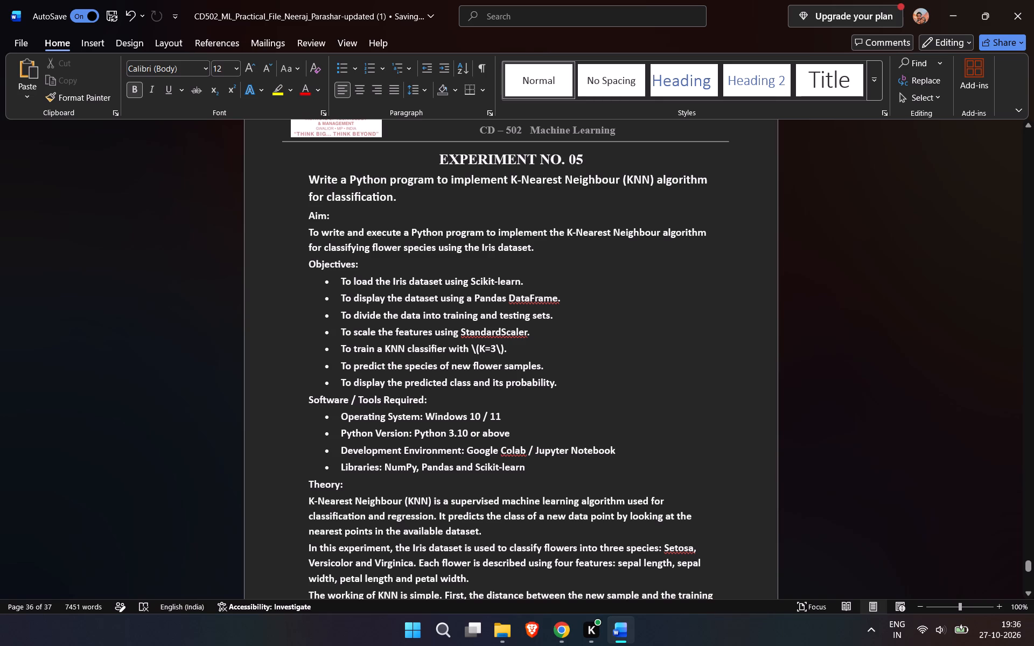
Remove bold from Experiment No. 05's Aim paragraph and the Objectives heading below it.
{"action": "left_click_drag", "start_coordinate": [307, 233], "coordinate": [361, 267]}
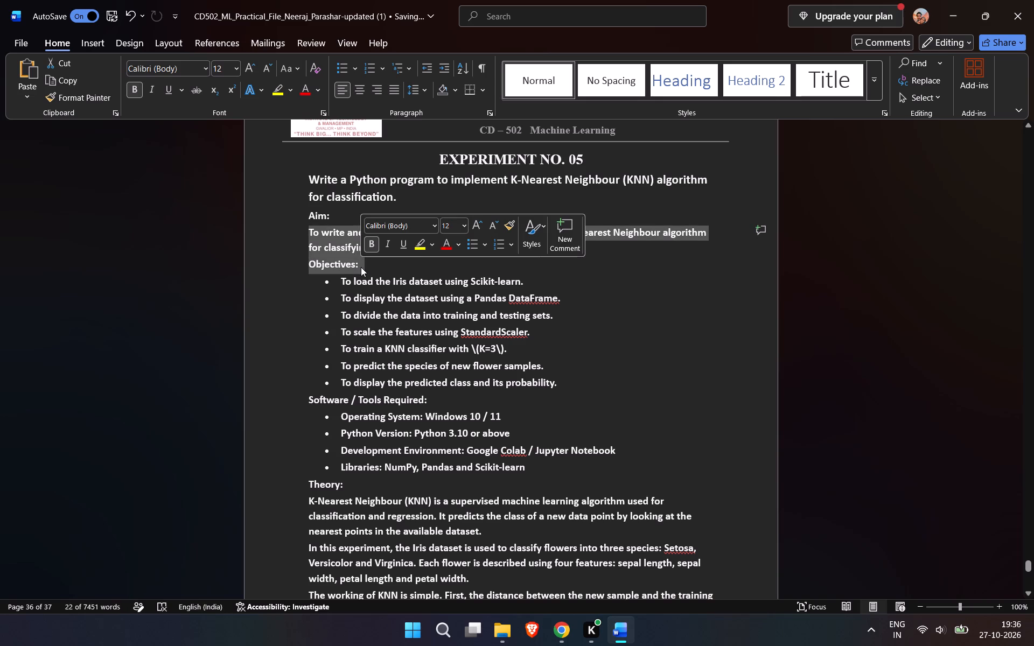
{"action": "left_click", "coordinate": [372, 246]}
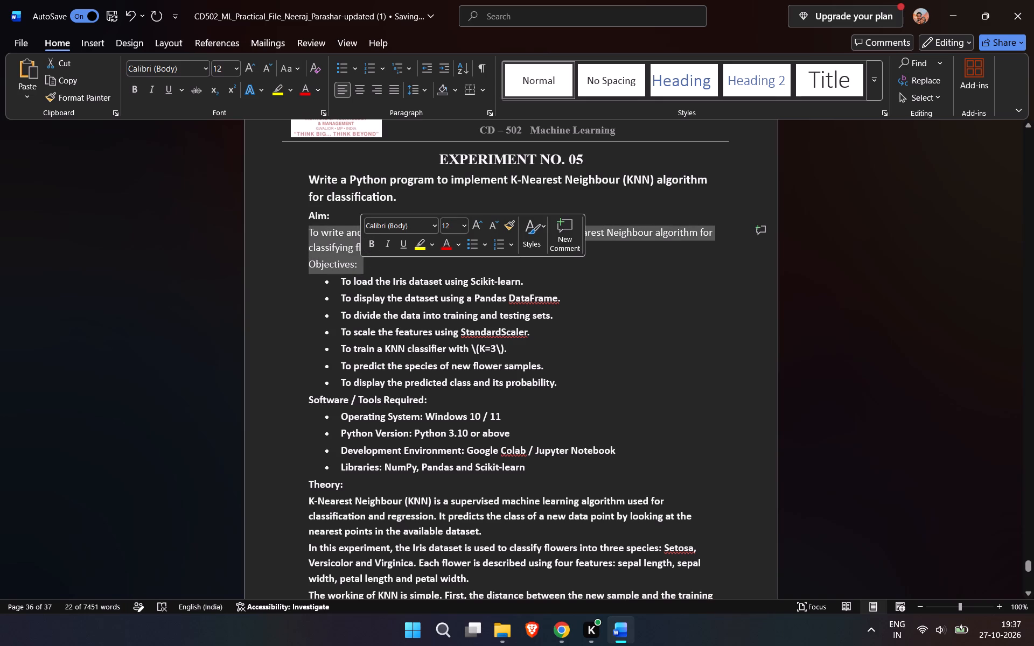
{"action": "left_click", "coordinate": [274, 237]}
{"action": "left_click", "coordinate": [299, 232]}
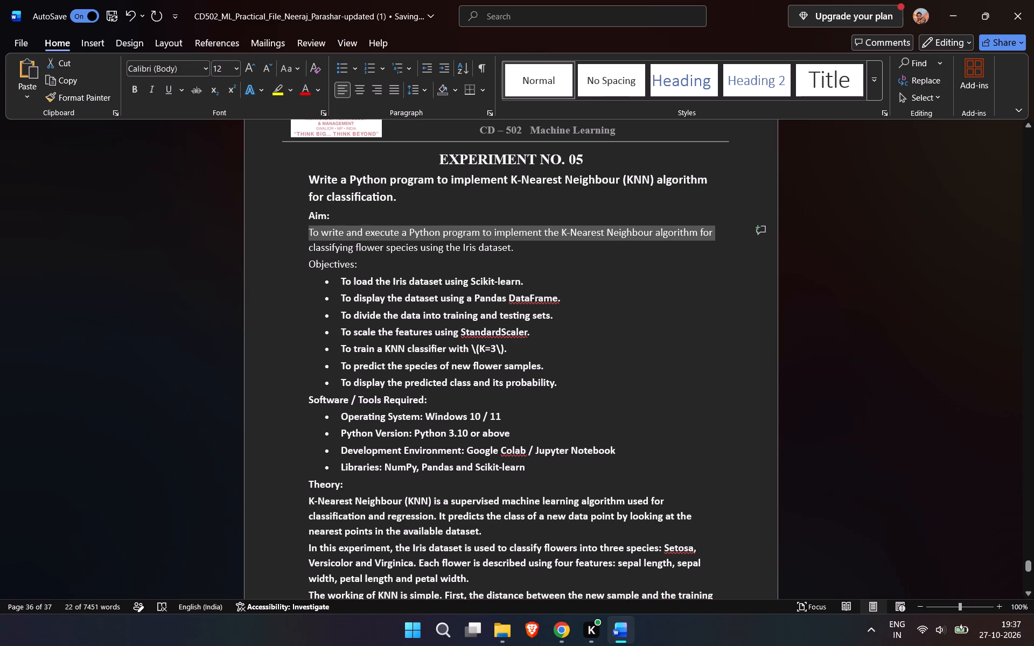
{"action": "left_click_drag", "start_coordinate": [371, 266], "coordinate": [321, 237]}
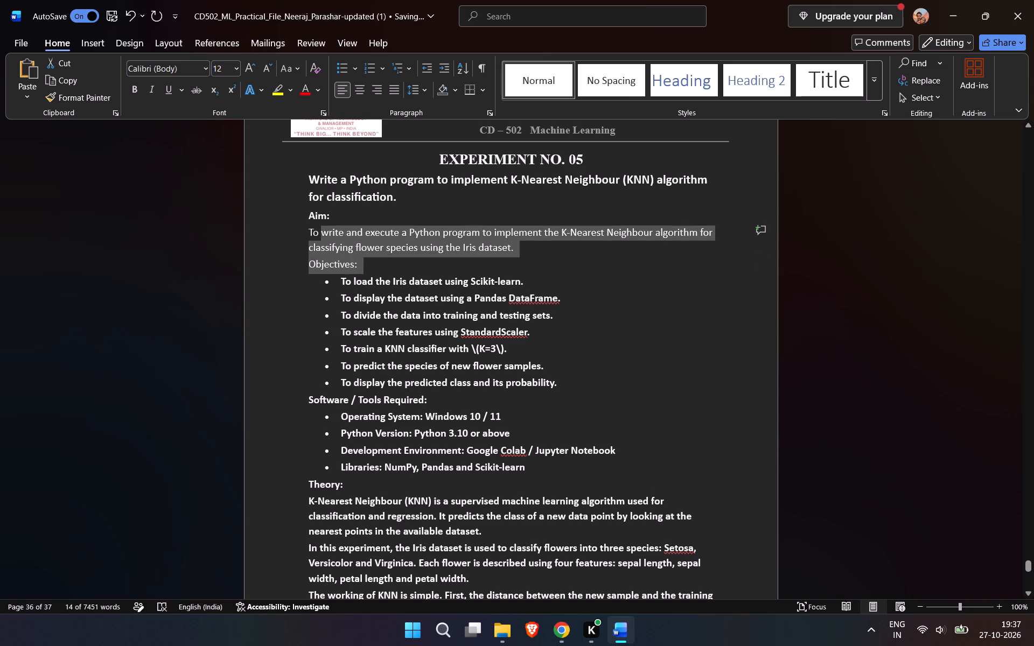
{"action": "left_click_drag", "start_coordinate": [321, 237], "coordinate": [308, 229]}
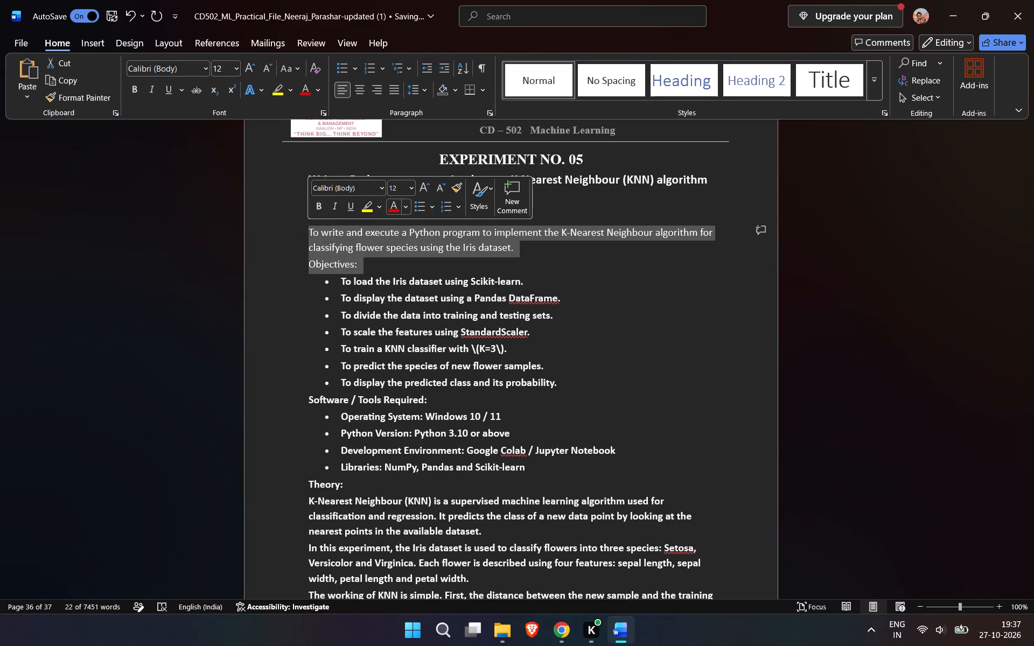
{"action": "left_click", "coordinate": [284, 254]}
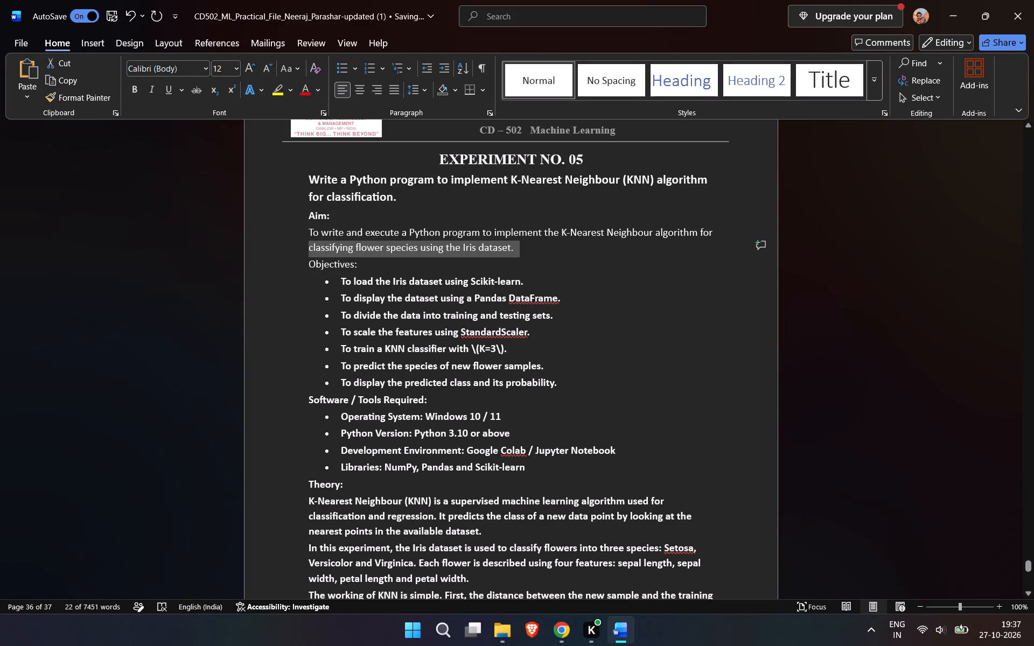
{"action": "left_click", "coordinate": [284, 254]}
{"action": "left_click", "coordinate": [284, 254]}
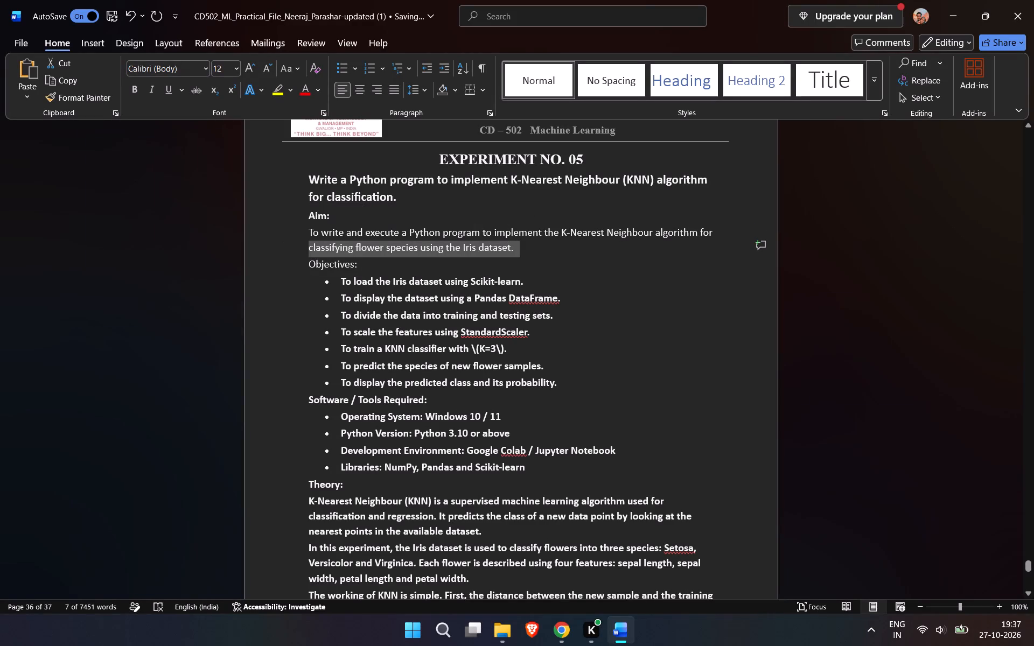
Check the font and size used in Experiment No. 04's Procedure / Algorithm text.
{"action": "scroll", "coordinate": [359, 267], "scroll_direction": "up", "scroll_amount": 12}
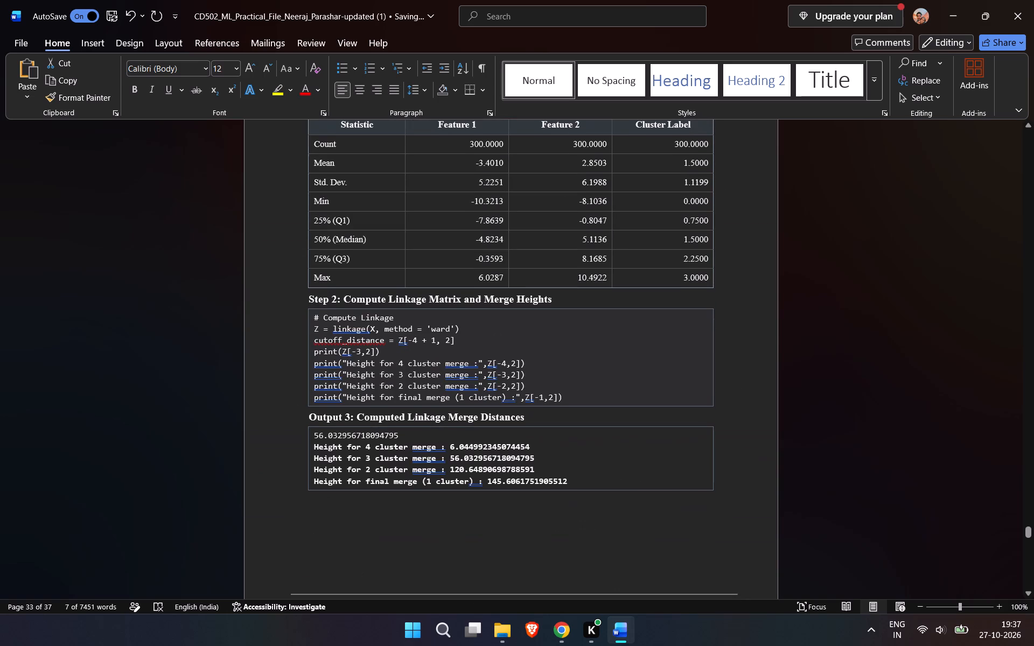
{"action": "scroll", "coordinate": [359, 267], "scroll_direction": "down", "scroll_amount": 1}
{"action": "scroll", "coordinate": [359, 267], "scroll_direction": "up", "scroll_amount": 10}
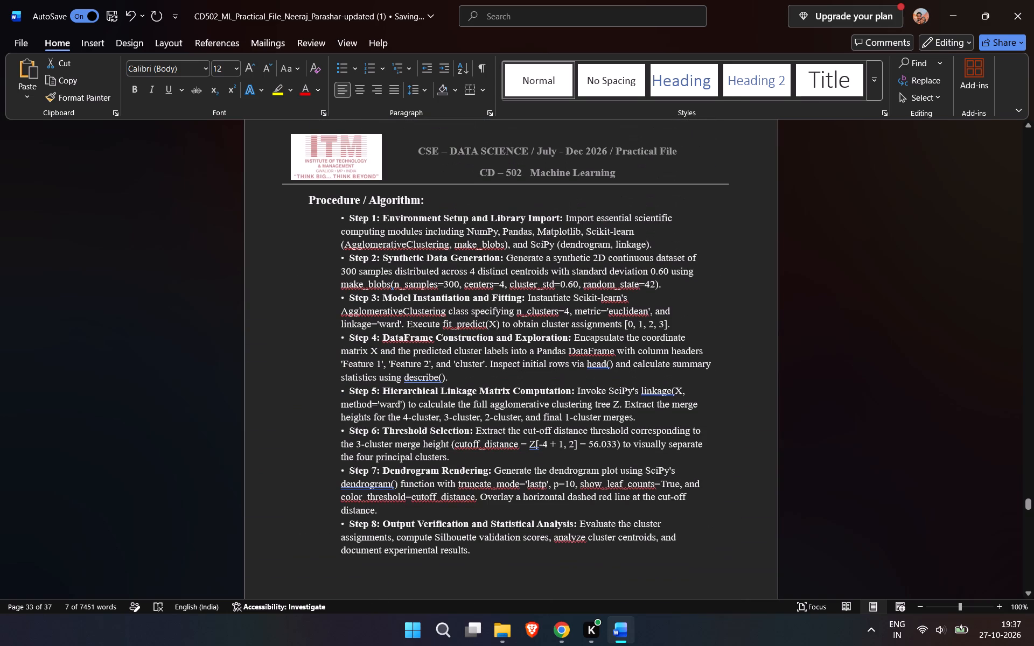
{"action": "left_click", "coordinate": [432, 314]}
{"action": "scroll", "coordinate": [432, 314], "scroll_direction": "down", "scroll_amount": 6}
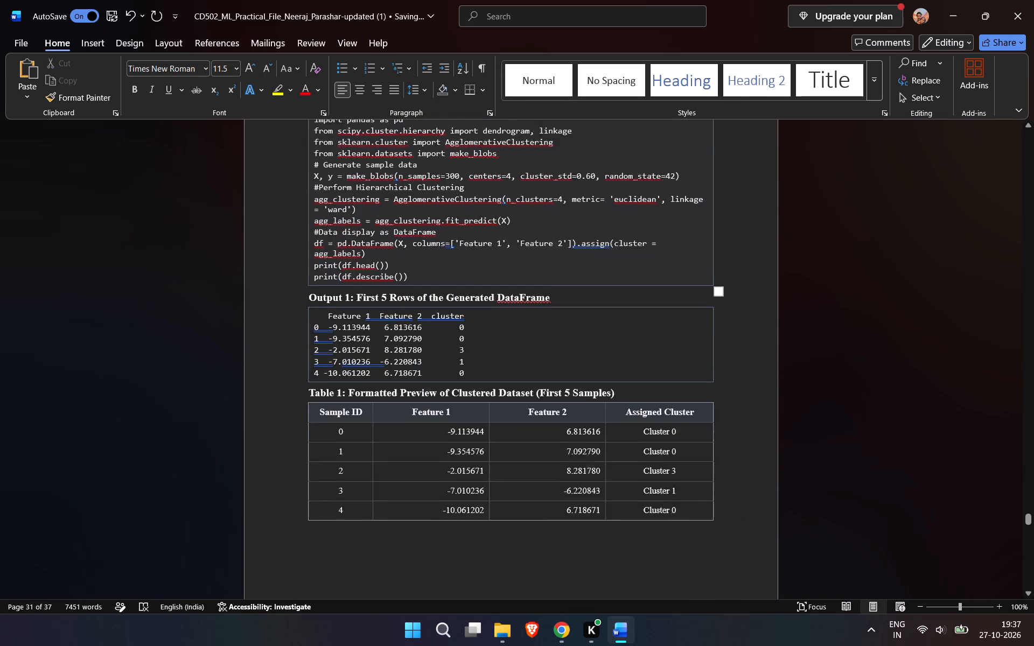
{"action": "scroll", "coordinate": [432, 314], "scroll_direction": "down", "scroll_amount": 14}
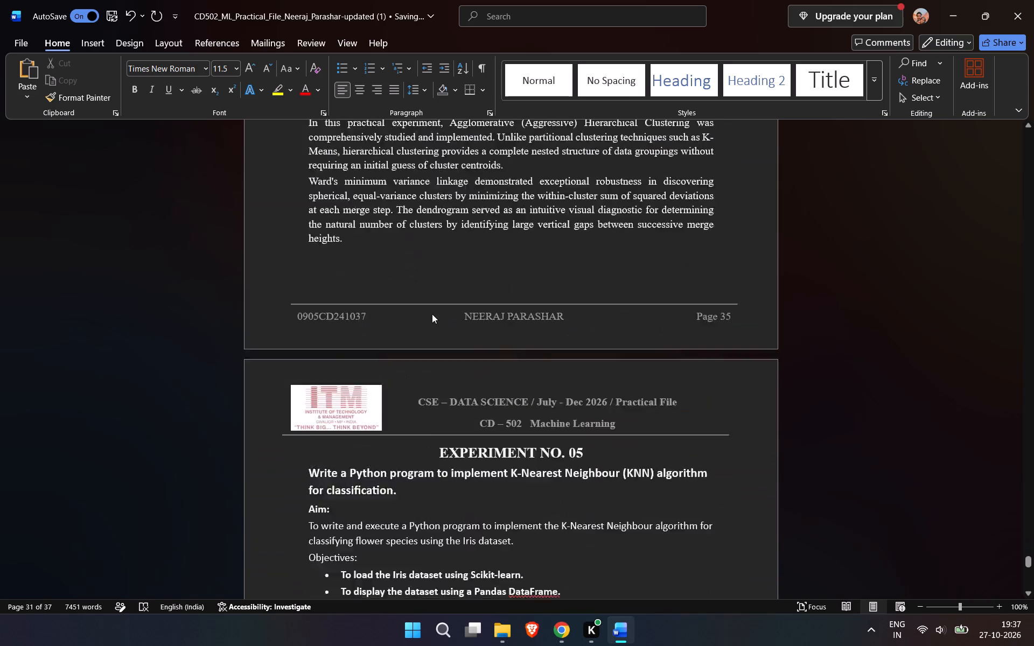
{"action": "scroll", "coordinate": [432, 314], "scroll_direction": "down", "scroll_amount": 8}
{"action": "scroll", "coordinate": [432, 314], "scroll_direction": "up", "scroll_amount": 3}
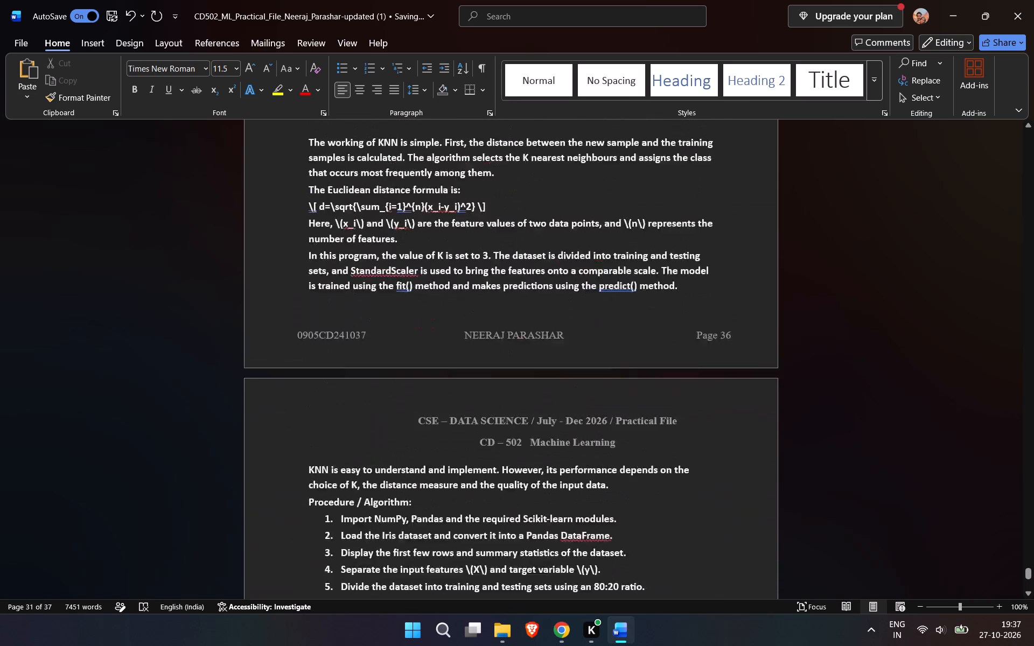
{"action": "scroll", "coordinate": [432, 314], "scroll_direction": "up", "scroll_amount": 3}
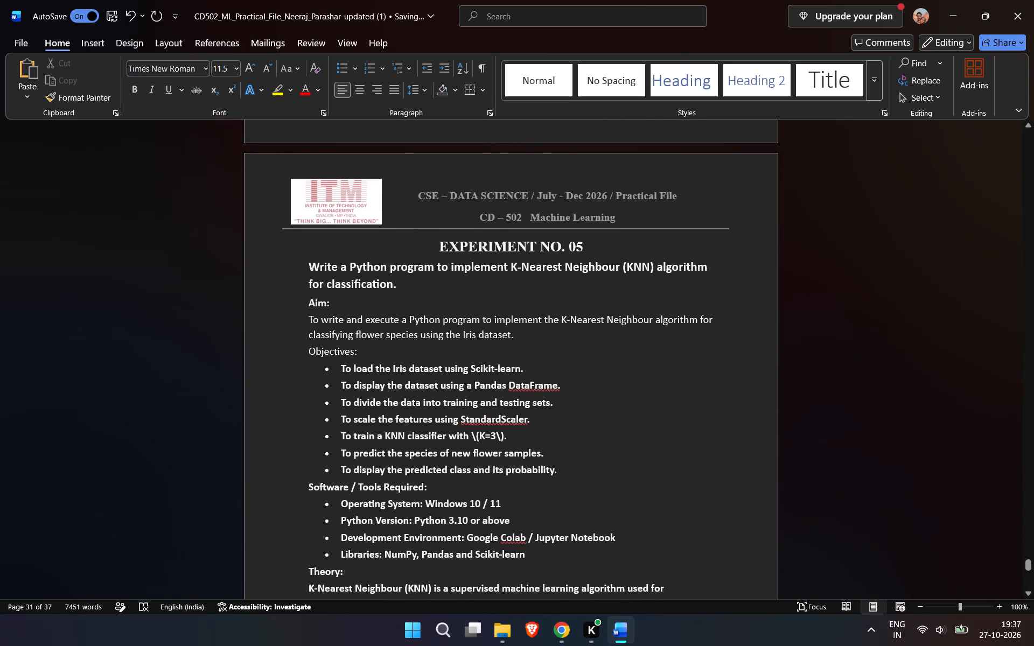
Set the font size of Experiment No. 05's Aim paragraph and Objectives heading to 11.5.
{"action": "left_click_drag", "start_coordinate": [358, 350], "coordinate": [309, 326]}
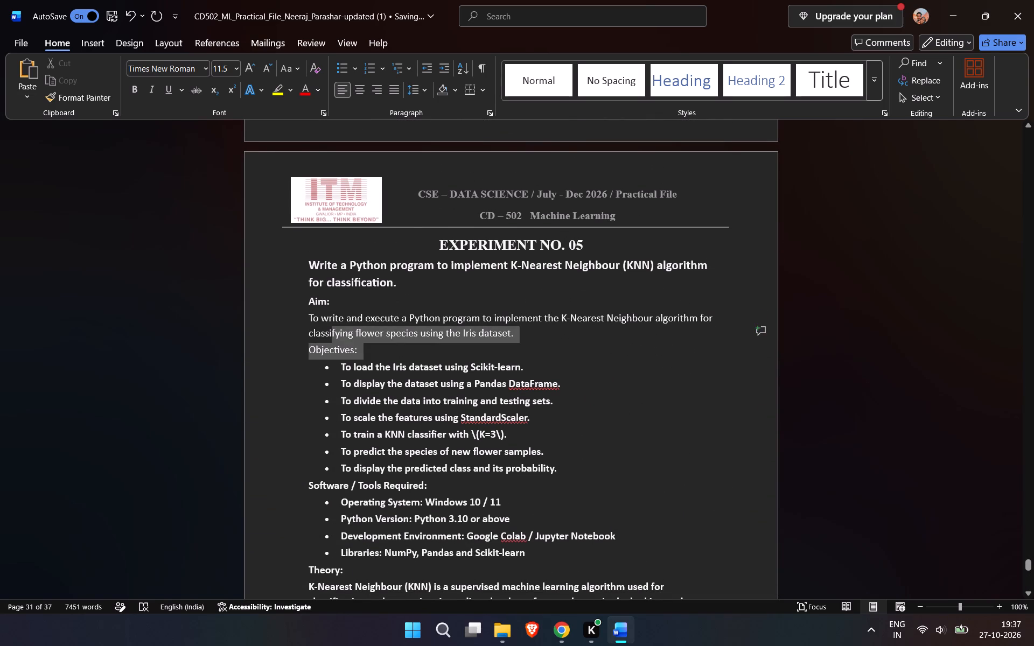
{"action": "left_click_drag", "start_coordinate": [309, 326], "coordinate": [305, 320]}
{"action": "left_click", "coordinate": [398, 279]}
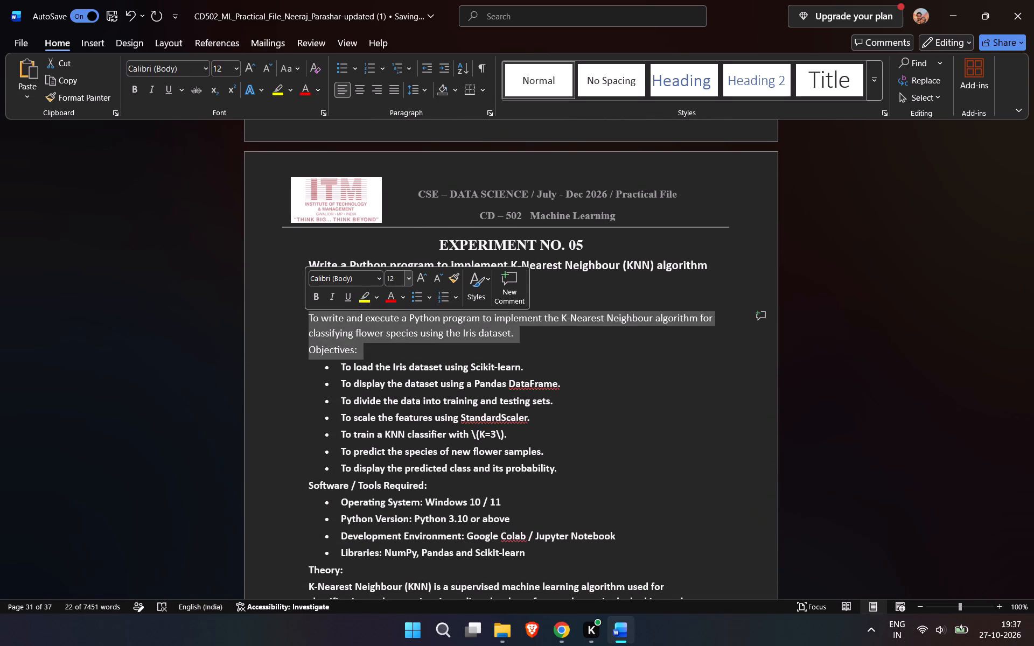
{"action": "key", "text": "BackSpace"}
{"action": "type", "text": "11.5"}
{"action": "key", "text": "Return"}
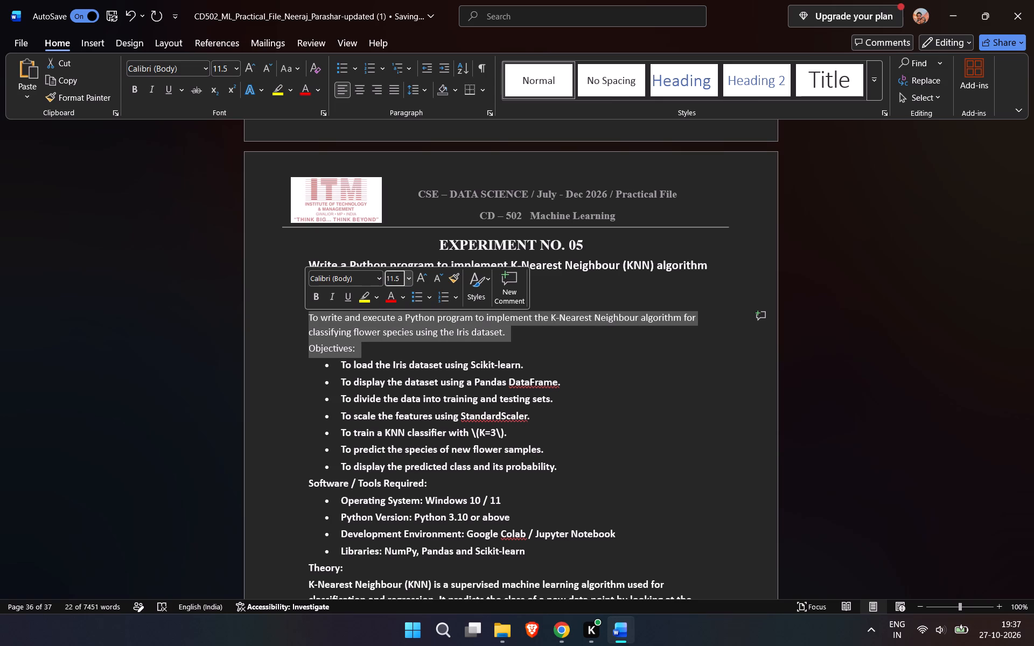
{"action": "double_click", "coordinate": [362, 348]}
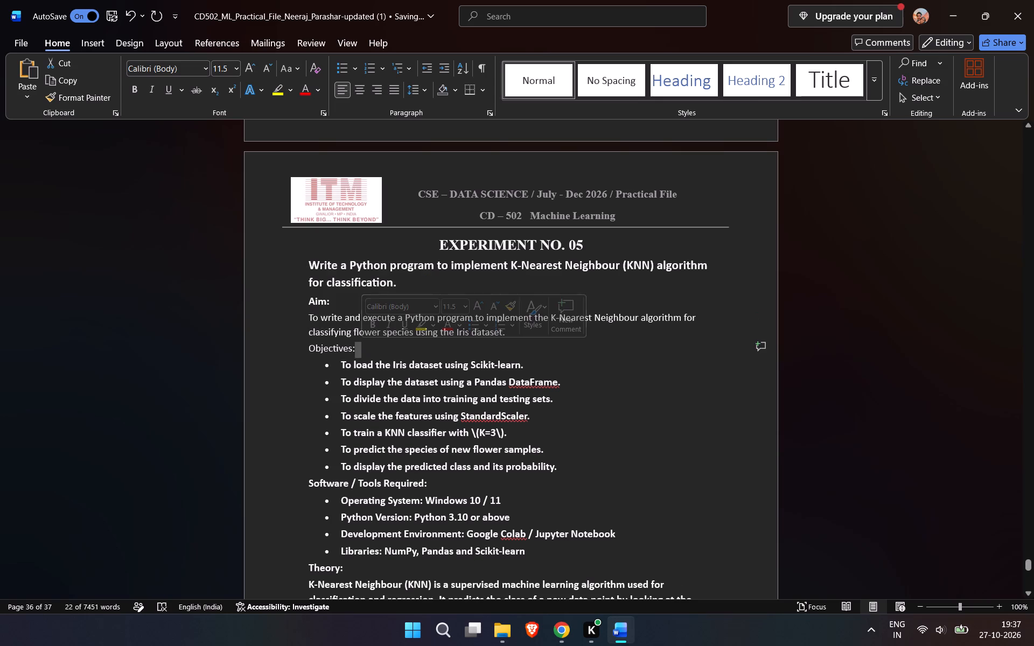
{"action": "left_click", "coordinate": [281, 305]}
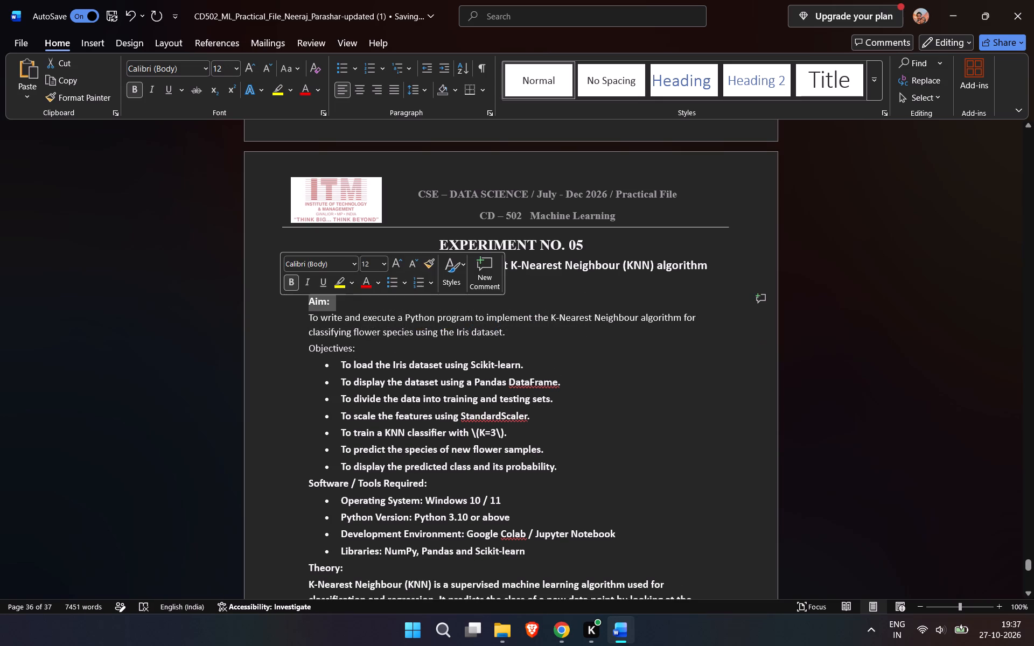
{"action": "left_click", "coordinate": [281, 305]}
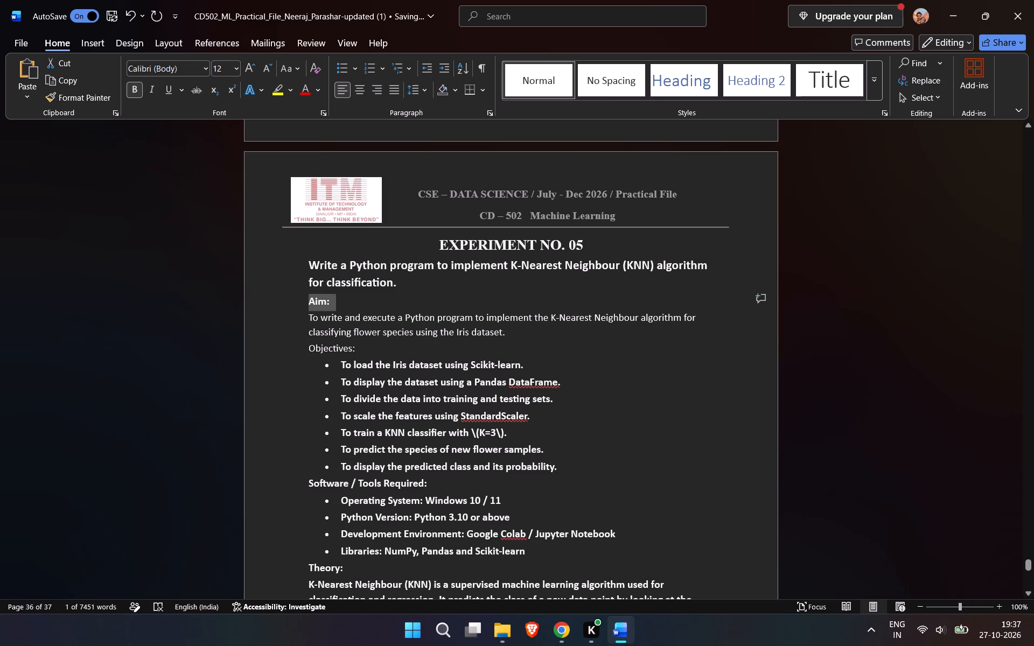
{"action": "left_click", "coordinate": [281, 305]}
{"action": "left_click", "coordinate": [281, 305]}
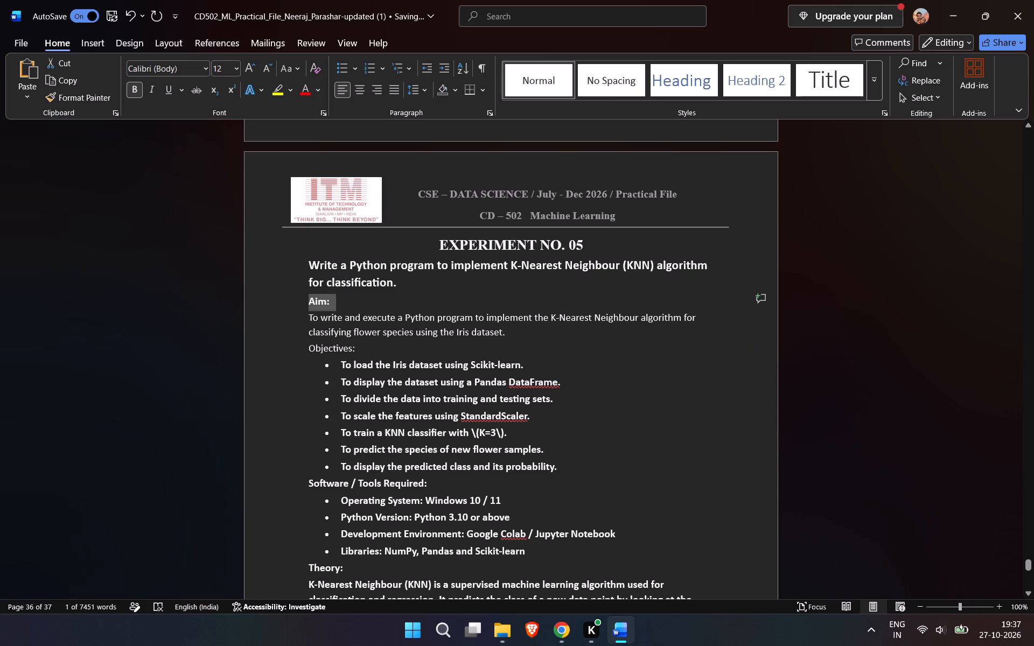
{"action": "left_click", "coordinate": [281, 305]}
Remove bold from the seven bullets under Experiment No. 05's Objectives heading.
{"action": "scroll", "coordinate": [281, 305], "scroll_direction": "down", "scroll_amount": 1}
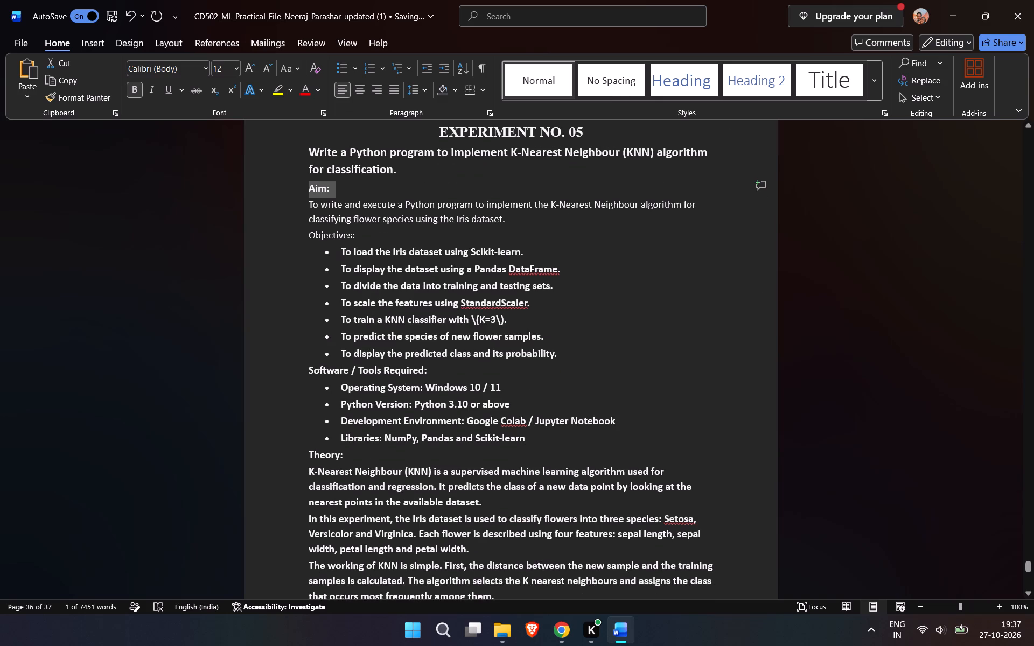
{"action": "left_click", "coordinate": [340, 250]}
{"action": "left_click_drag", "start_coordinate": [340, 250], "coordinate": [465, 355]}
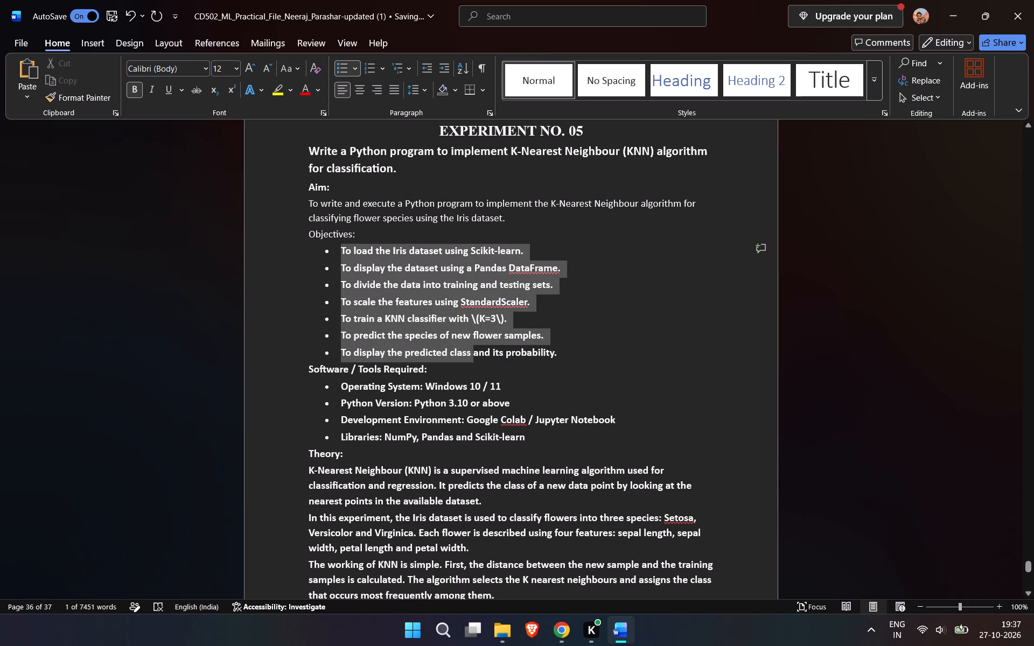
{"action": "left_click_drag", "start_coordinate": [465, 355], "coordinate": [572, 355]}
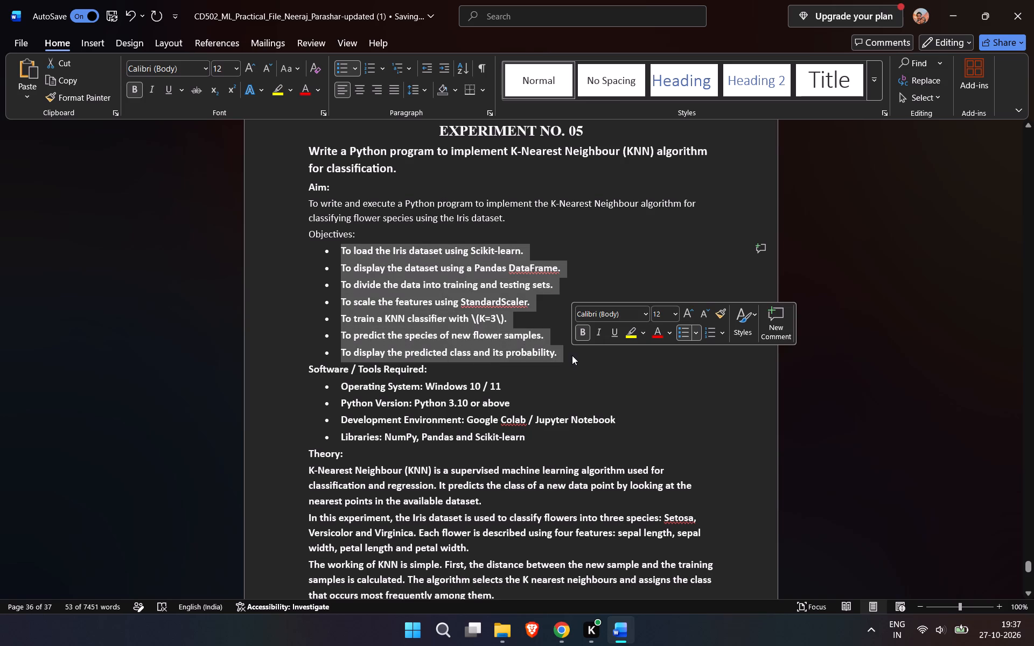
{"action": "left_click", "coordinate": [581, 329]}
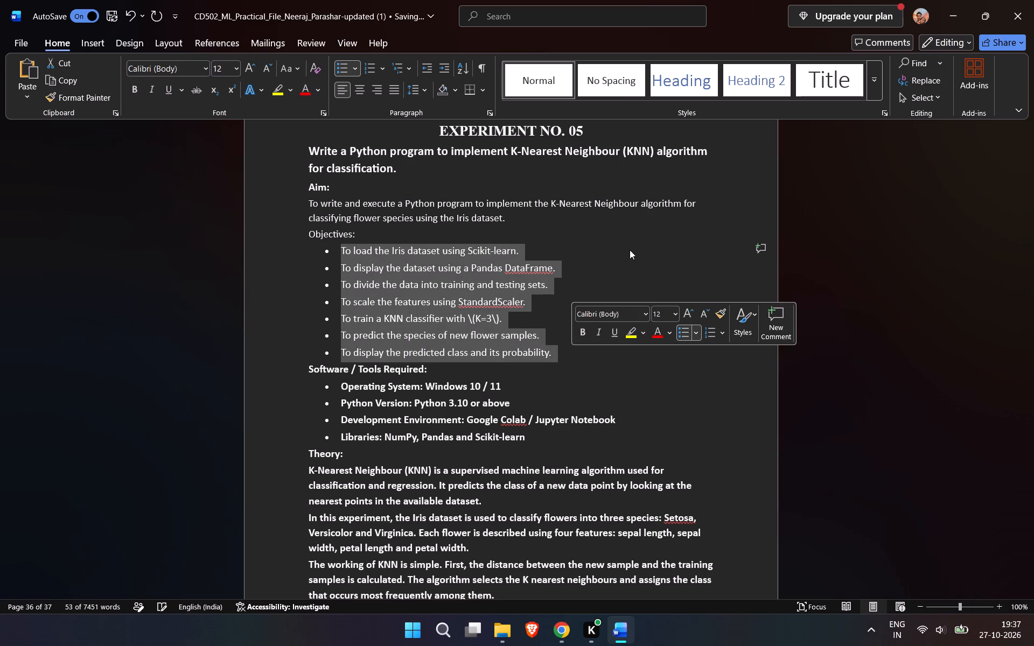
{"action": "left_click", "coordinate": [630, 249]}
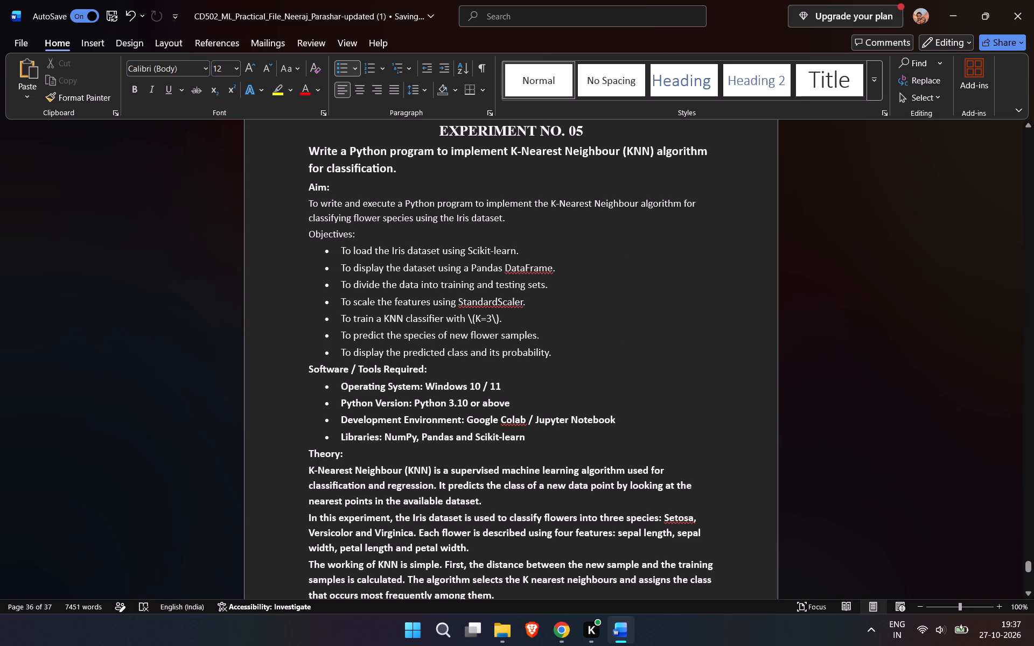
Set the font size of Experiment No. 05's Aim paragraph and Objectives heading to 12.
{"action": "left_click_drag", "start_coordinate": [367, 235], "coordinate": [315, 208]}
{"action": "left_click", "coordinate": [413, 170]}
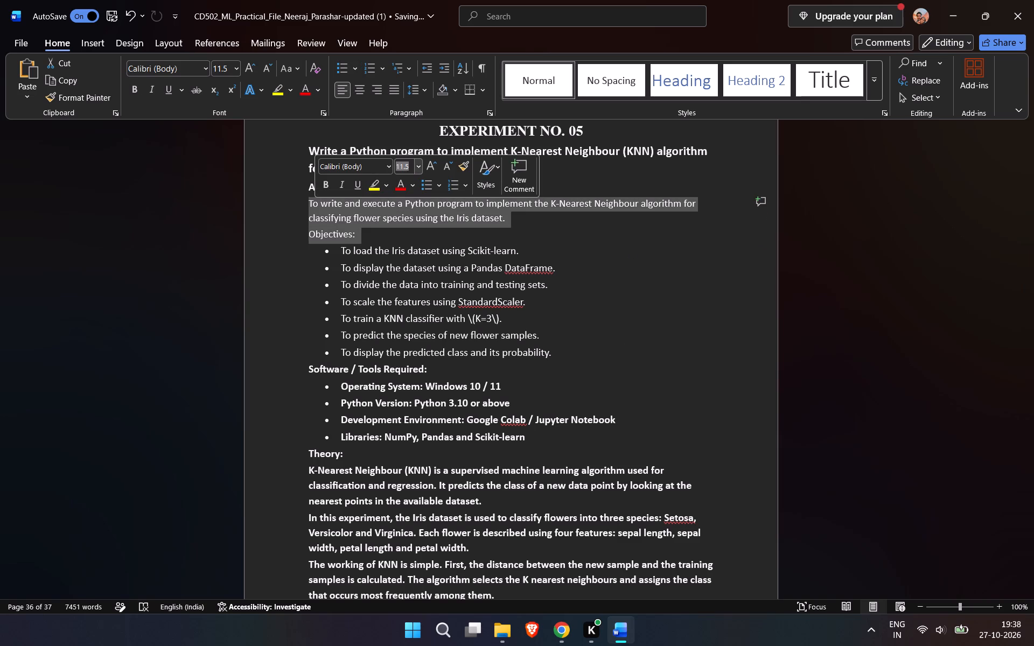
{"action": "key", "text": "BackSpace"}
{"action": "type", "text": "12"}
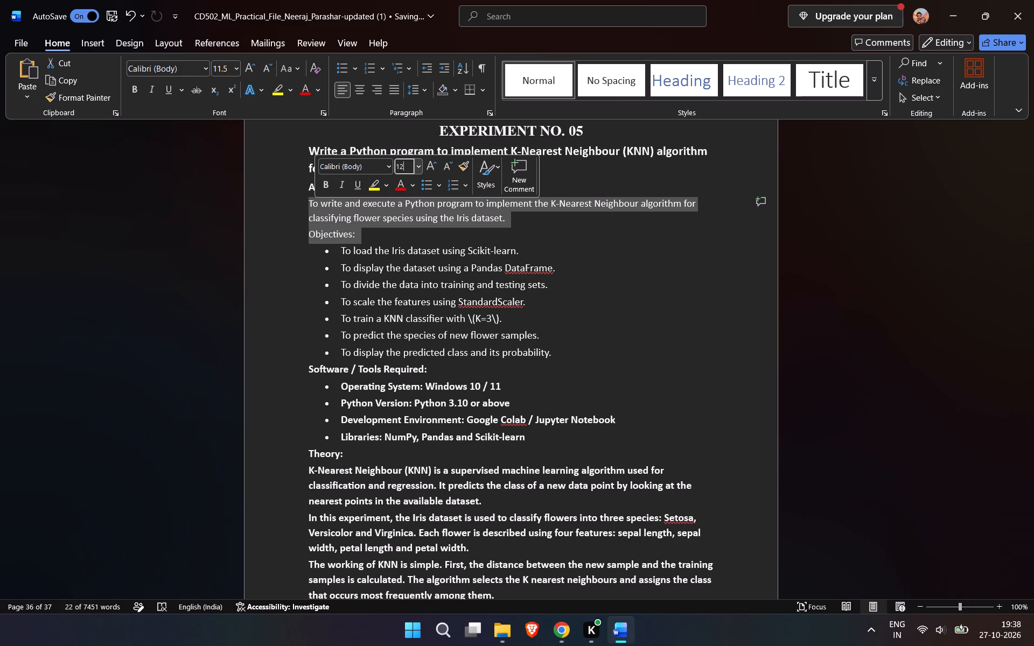
{"action": "left_click", "coordinate": [705, 244]}
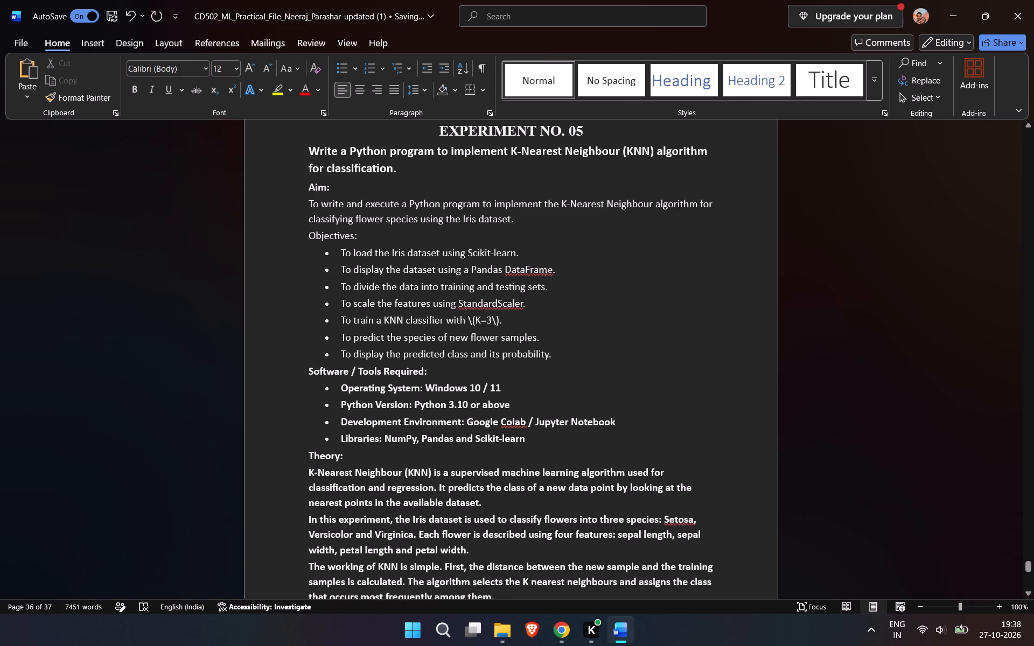
Check the font size of the bullets under Experiment No. 05's Objectives heading.
{"action": "scroll", "coordinate": [607, 274], "scroll_direction": "down", "scroll_amount": 1}
{"action": "scroll", "coordinate": [530, 266], "scroll_direction": "up", "scroll_amount": 2}
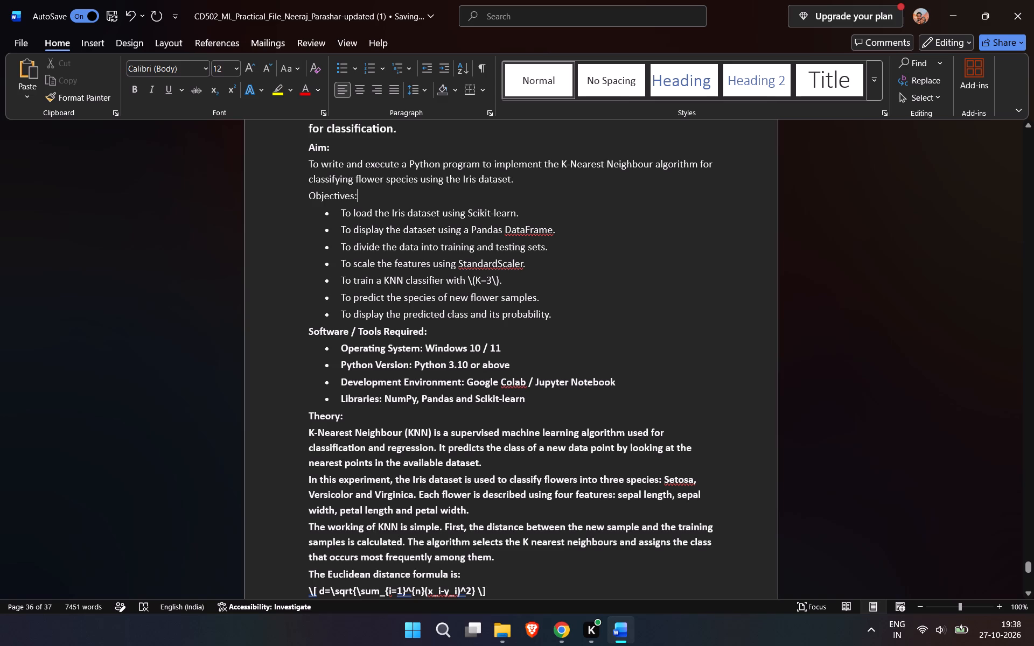
{"action": "left_click_drag", "start_coordinate": [569, 317], "coordinate": [344, 214]}
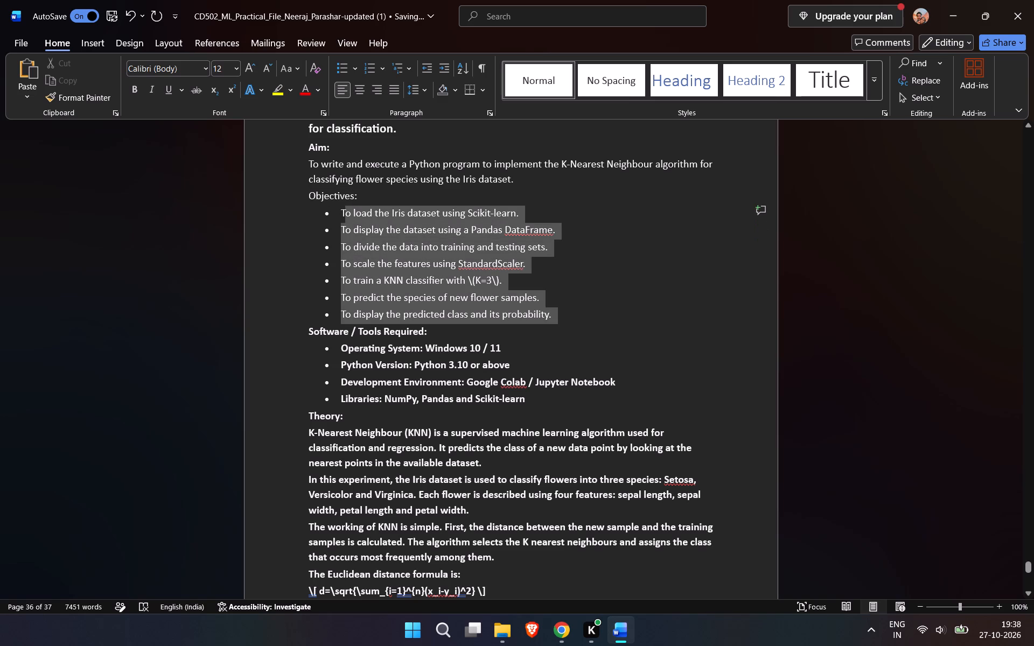
{"action": "left_click_drag", "start_coordinate": [344, 214], "coordinate": [339, 215]}
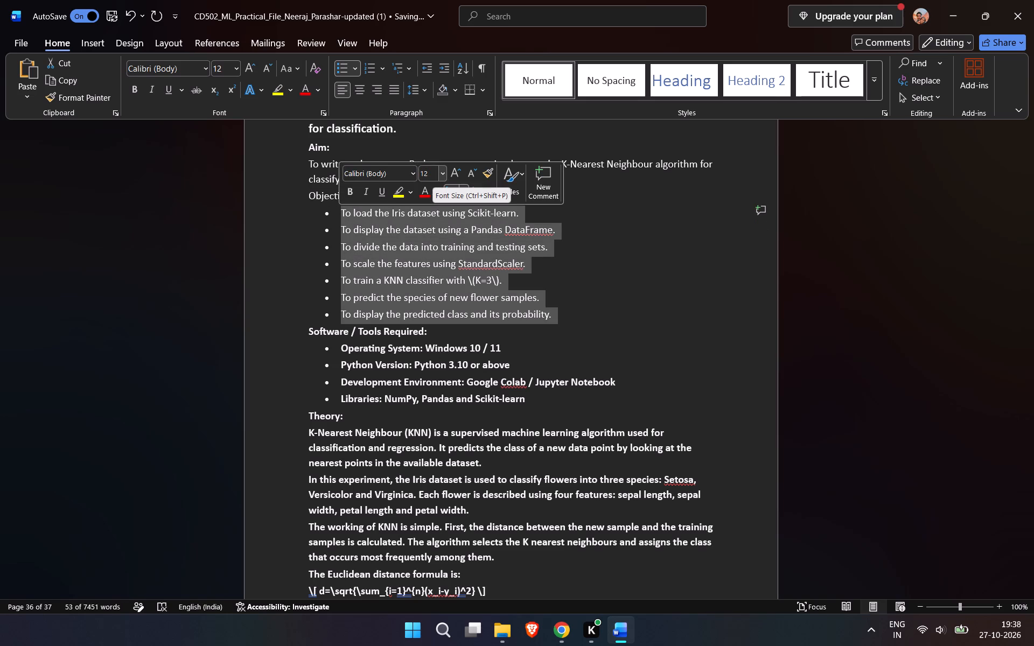
{"action": "left_click", "coordinate": [432, 174]}
{"action": "left_click", "coordinate": [432, 174]}
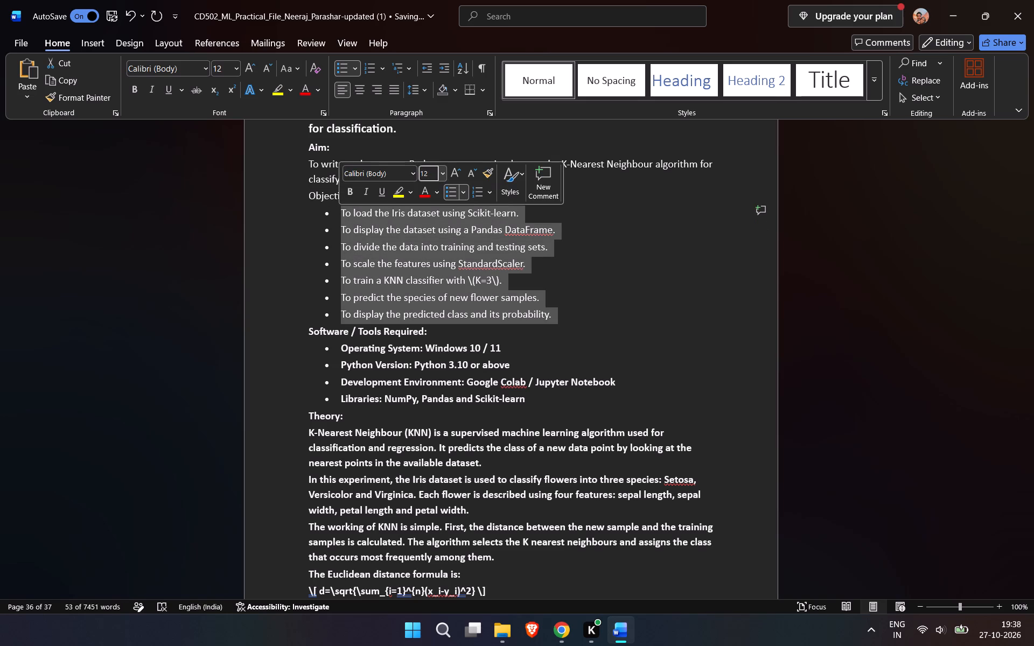
{"action": "left_click", "coordinate": [677, 244]}
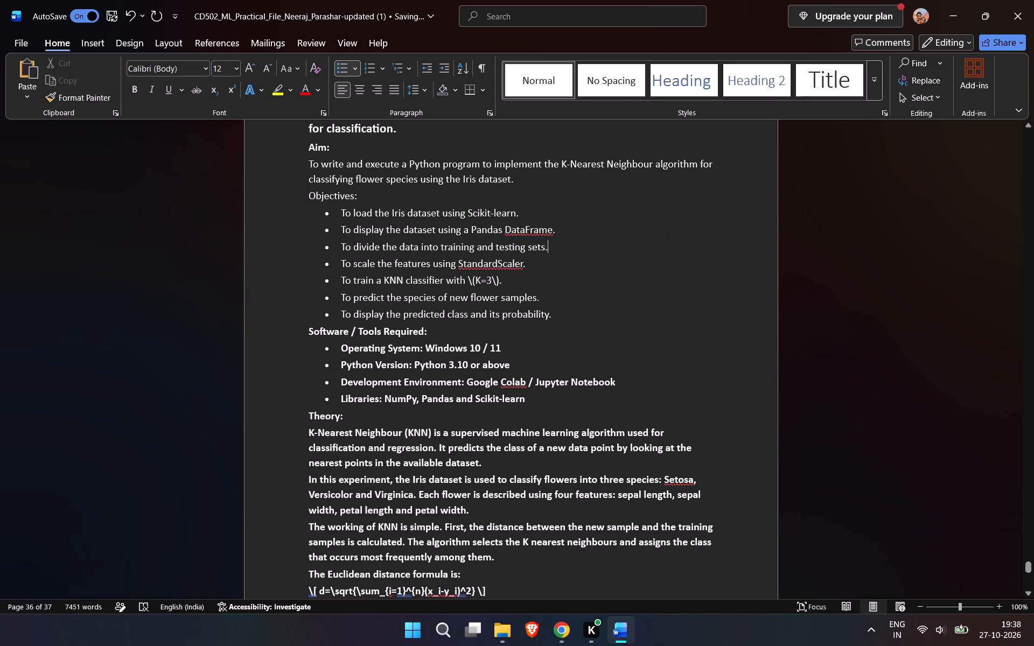
Remove bold from the four bullets under Experiment No. 05's Software / Tools Required heading.
{"action": "left_click_drag", "start_coordinate": [340, 347], "coordinate": [534, 402]}
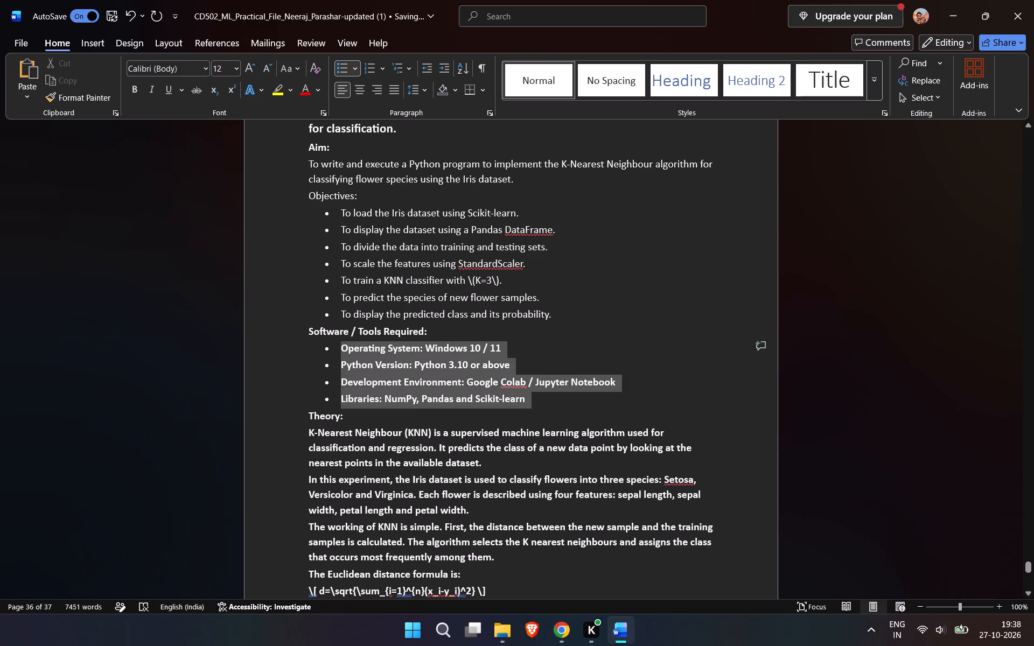
{"action": "left_click_drag", "start_coordinate": [534, 402], "coordinate": [534, 403]}
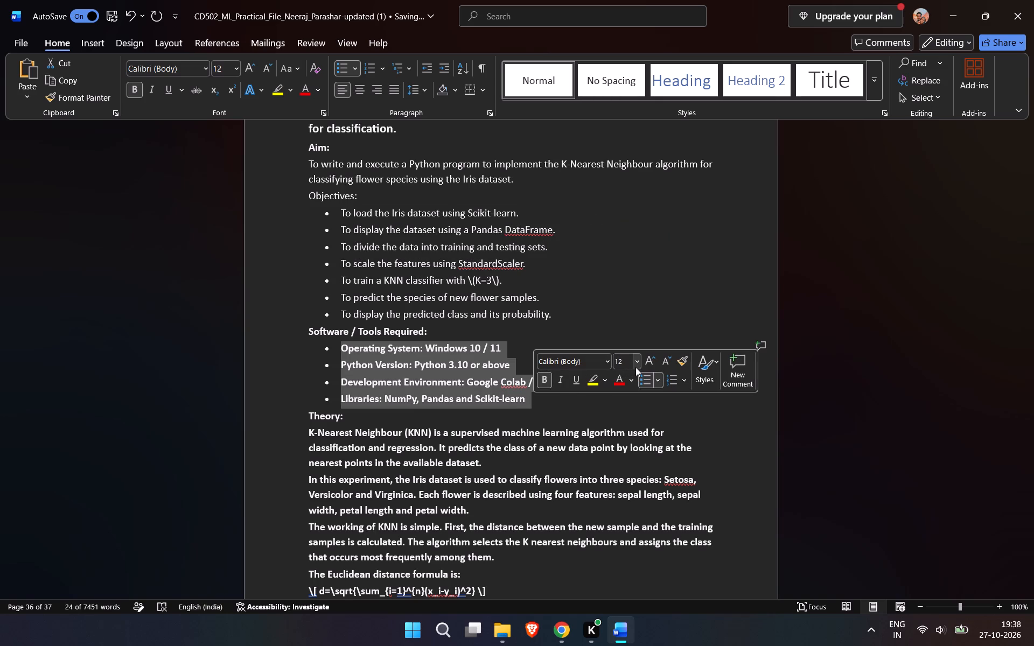
{"action": "left_click", "coordinate": [548, 378]}
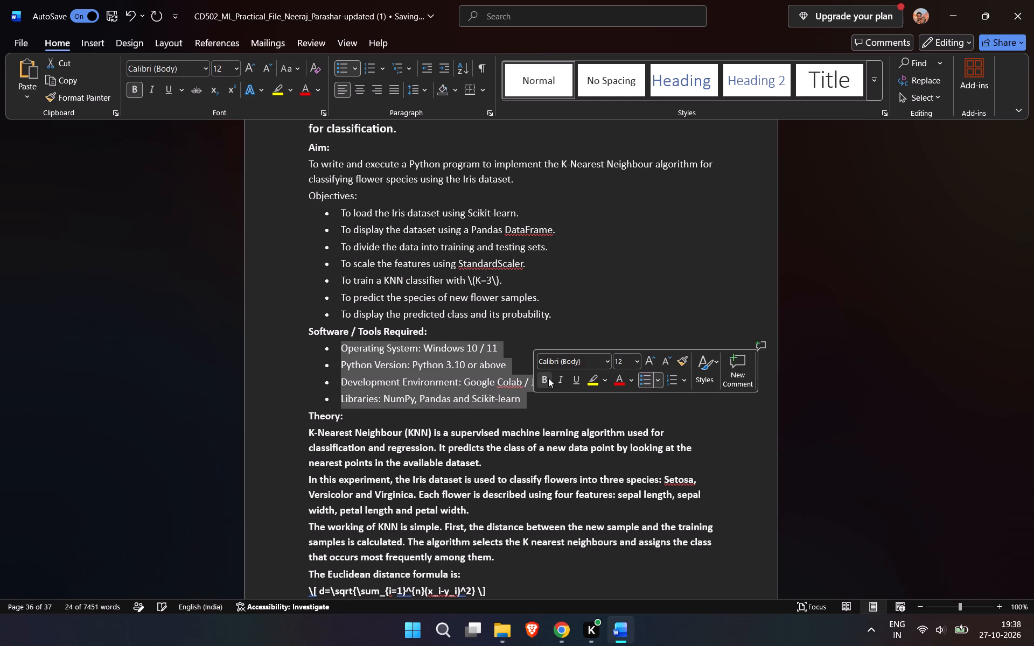
{"action": "left_click", "coordinate": [599, 304]}
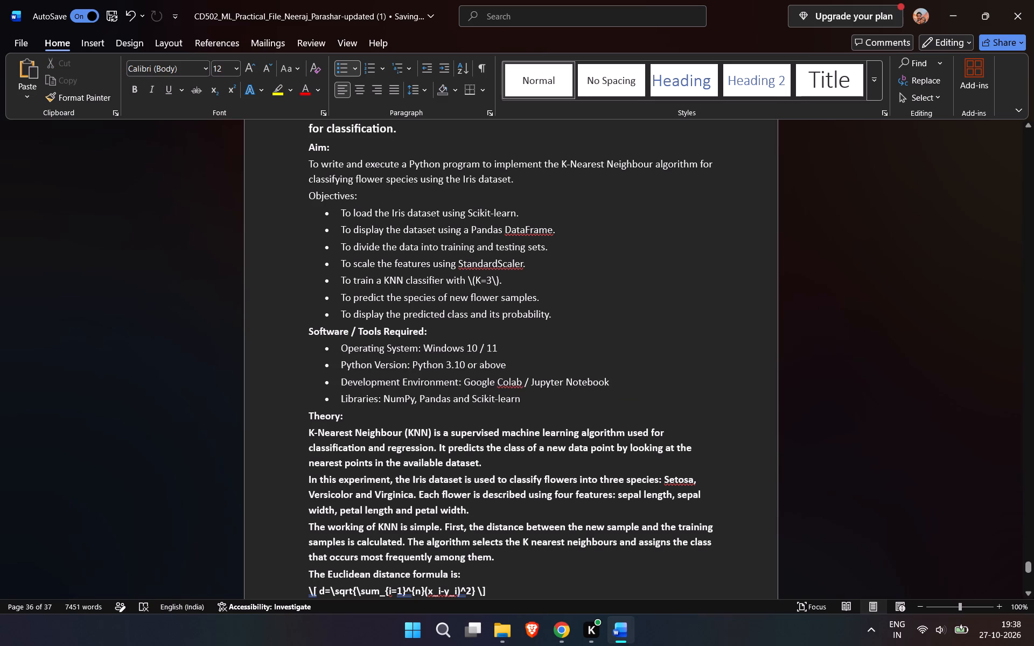
Insert a blank line between the Aim paragraph and the Objectives heading, and make that heading bold.
{"action": "left_click", "coordinate": [540, 177]}
{"action": "key", "text": "Return"}
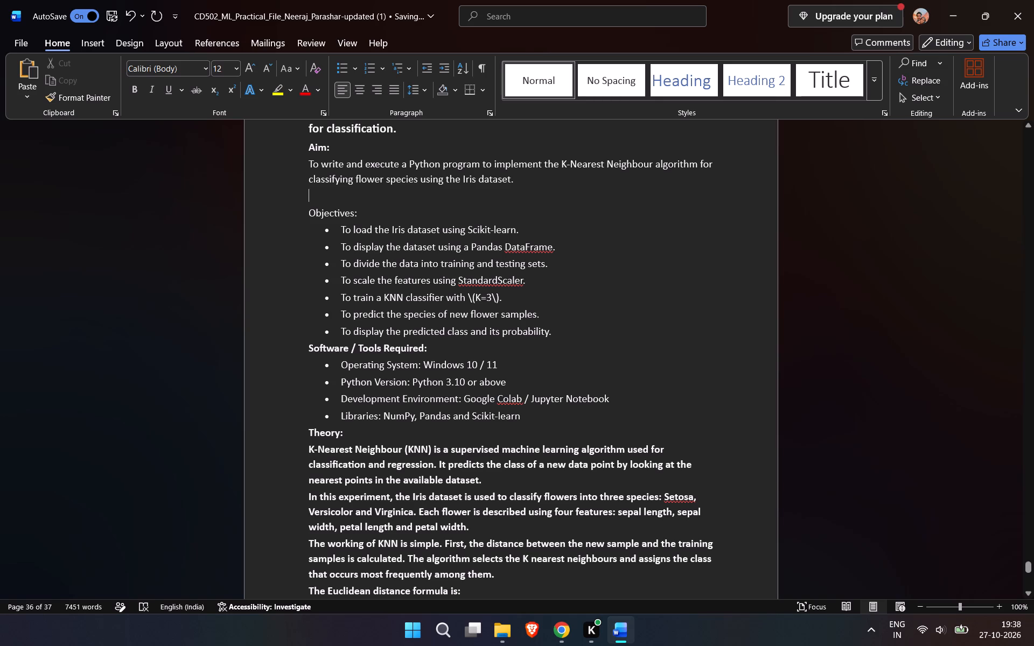
{"action": "double_click", "coordinate": [383, 216]}
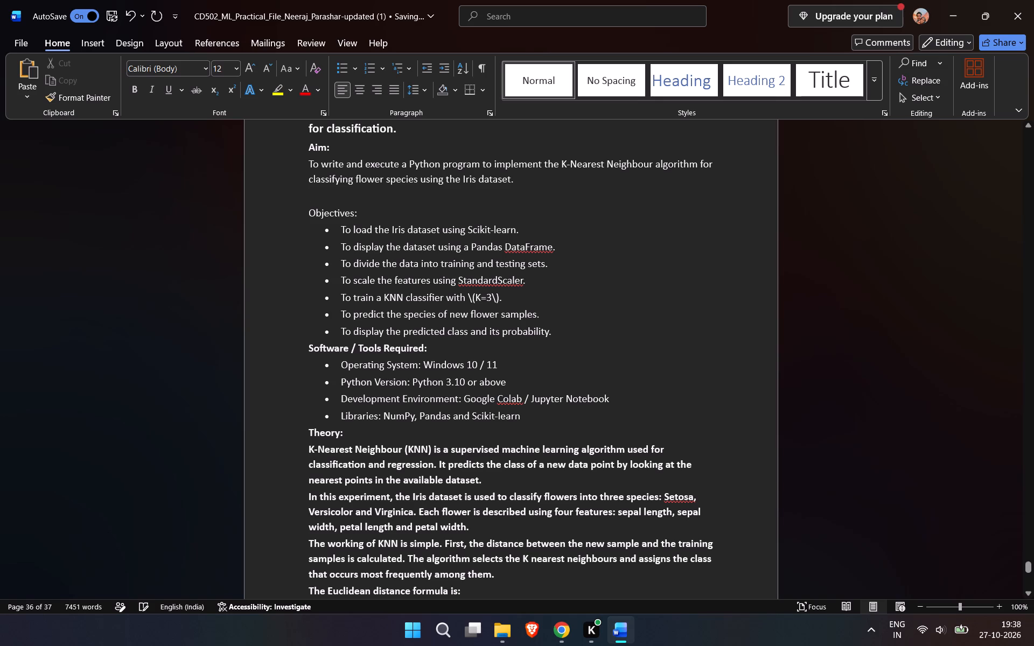
{"action": "triple_click", "coordinate": [383, 216]}
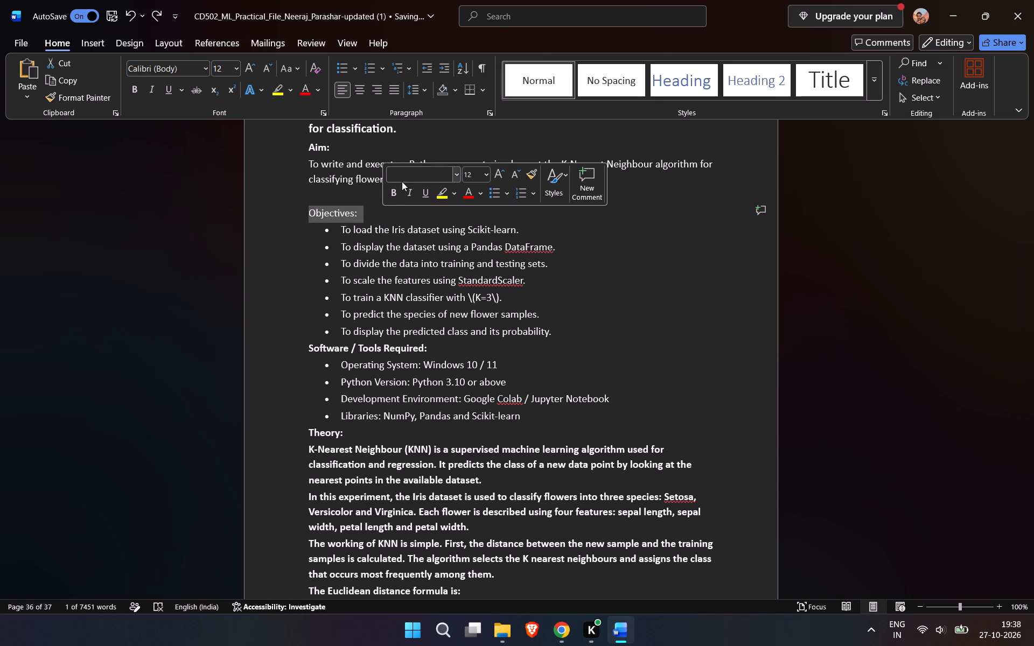
{"action": "left_click", "coordinate": [394, 194]}
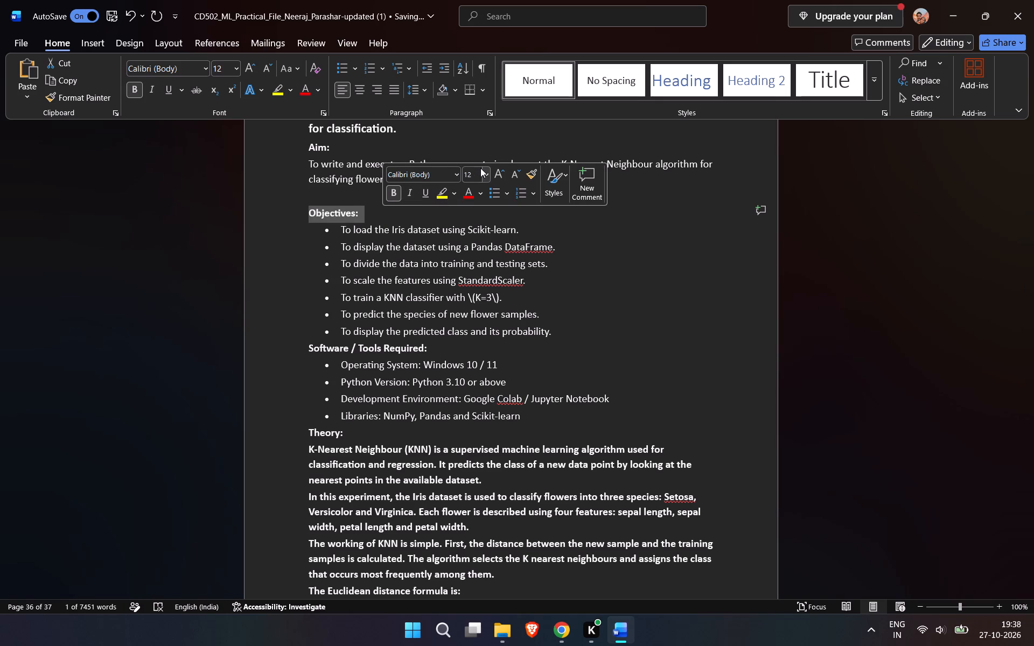
{"action": "left_click", "coordinate": [308, 194]}
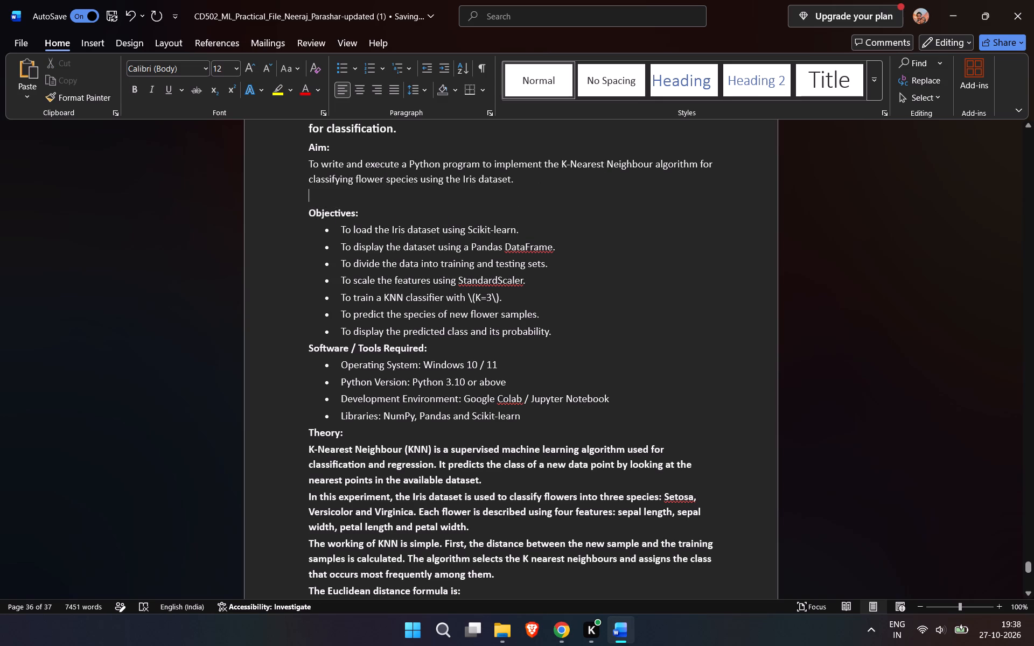
Add an empty bullet line after the last objective, above the Software / Tools Required heading.
{"action": "scroll", "coordinate": [373, 219], "scroll_direction": "down", "scroll_amount": 1}
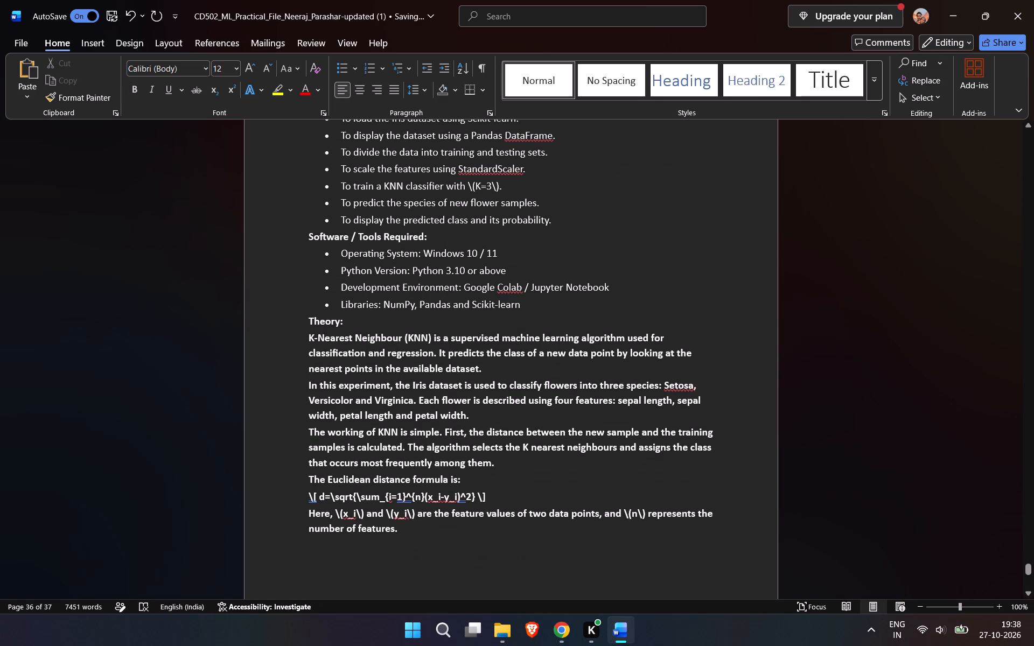
{"action": "left_click", "coordinate": [581, 216]}
{"action": "key", "text": "Return"}
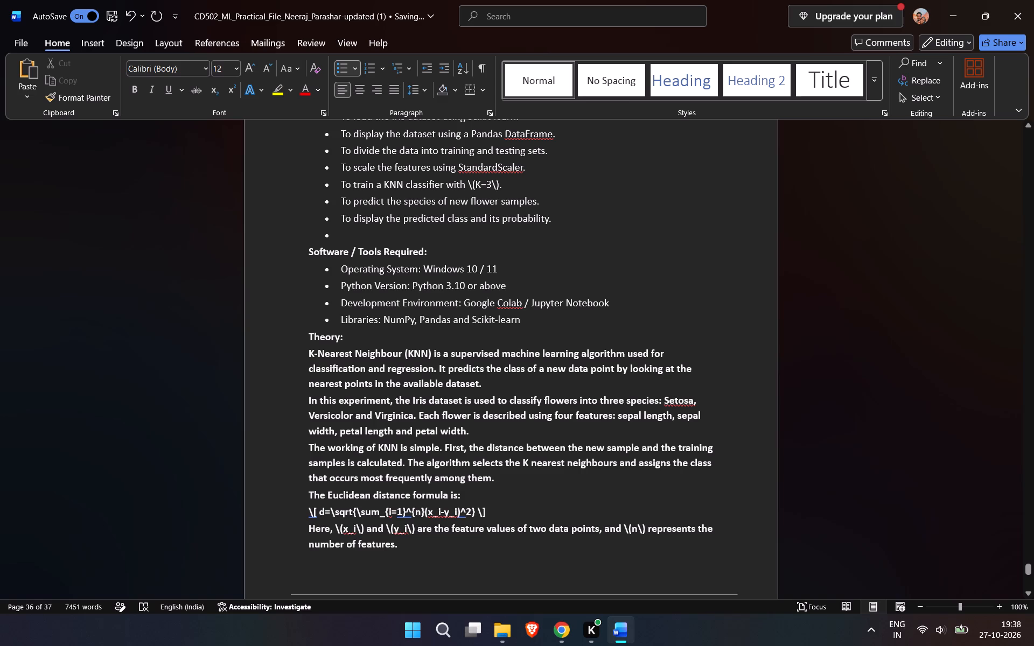
Set the font size of Experiment No. 05's Software / Tools Required heading to 12.5.
{"action": "triple_click", "coordinate": [445, 255]}
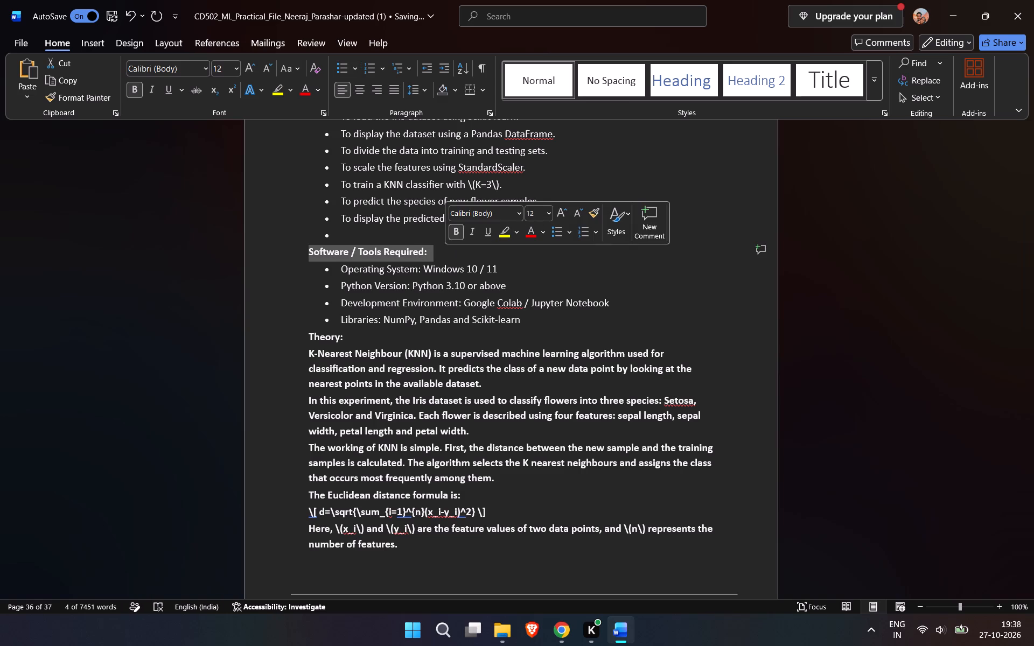
{"action": "left_click", "coordinate": [537, 212]}
{"action": "left_click", "coordinate": [537, 212]}
{"action": "type", "text": ".5"}
{"action": "left_click", "coordinate": [639, 176]}
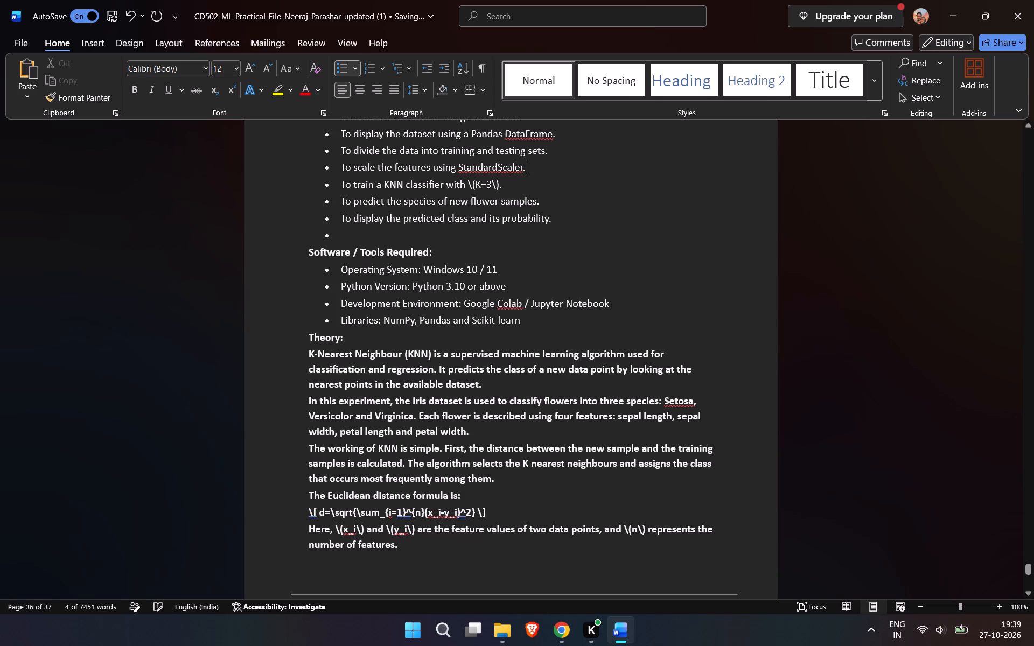
Set the font size of Experiment No. 05's Objectives heading to 12.5.
{"action": "scroll", "coordinate": [516, 211], "scroll_direction": "up", "scroll_amount": 1}
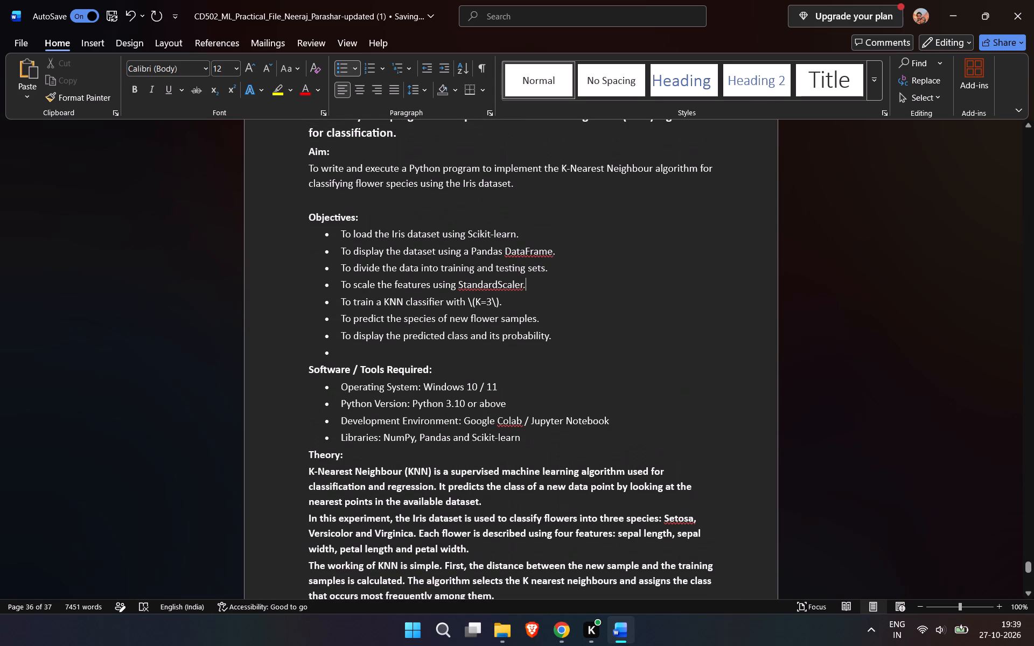
{"action": "left_click", "coordinate": [368, 215]}
{"action": "left_click_drag", "start_coordinate": [368, 215], "coordinate": [324, 212]}
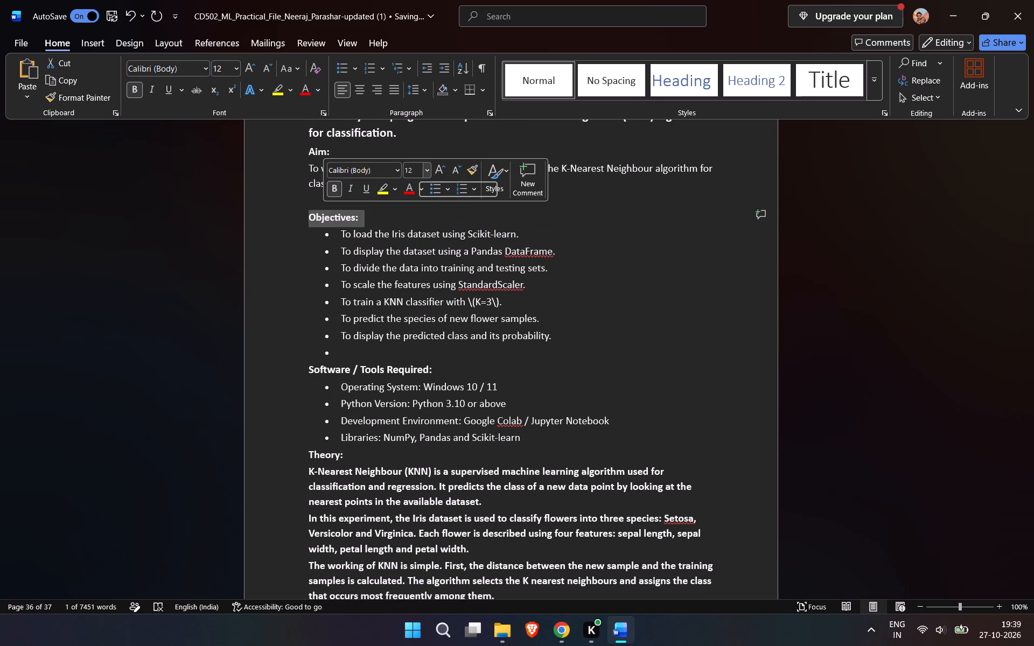
{"action": "left_click", "coordinate": [416, 169]}
{"action": "left_click", "coordinate": [416, 169]}
{"action": "type", "text": ".5"}
{"action": "left_click", "coordinate": [606, 240]}
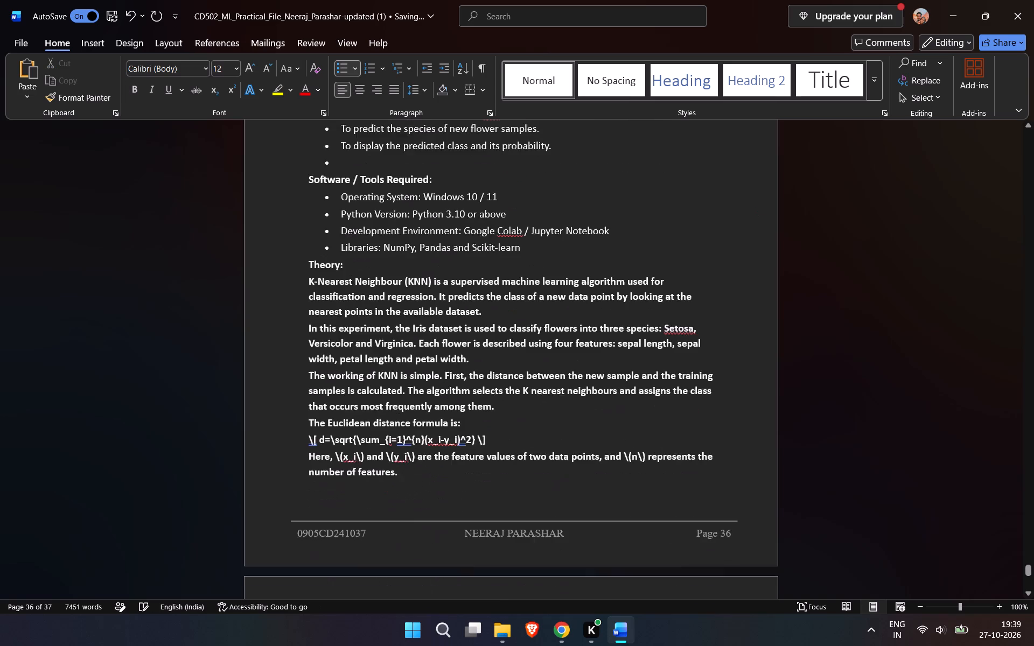
Set the font size of Experiment No. 05's Theory heading to 12.5.
{"action": "scroll", "coordinate": [606, 240], "scroll_direction": "down", "scroll_amount": 1}
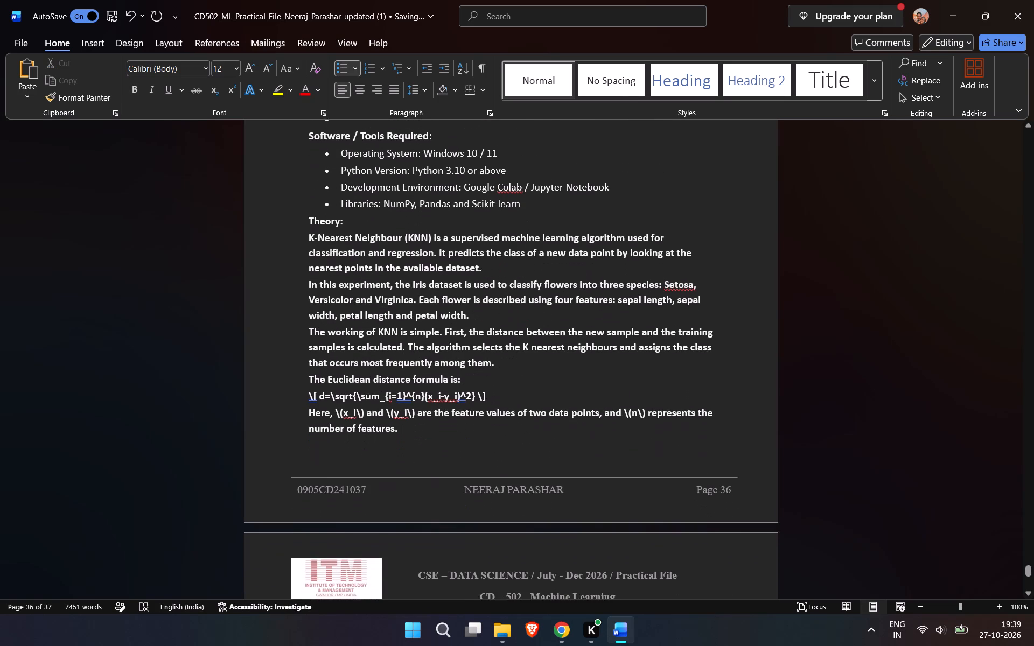
{"action": "scroll", "coordinate": [606, 240], "scroll_direction": "down", "scroll_amount": 1}
{"action": "left_click_drag", "start_coordinate": [352, 216], "coordinate": [294, 217]}
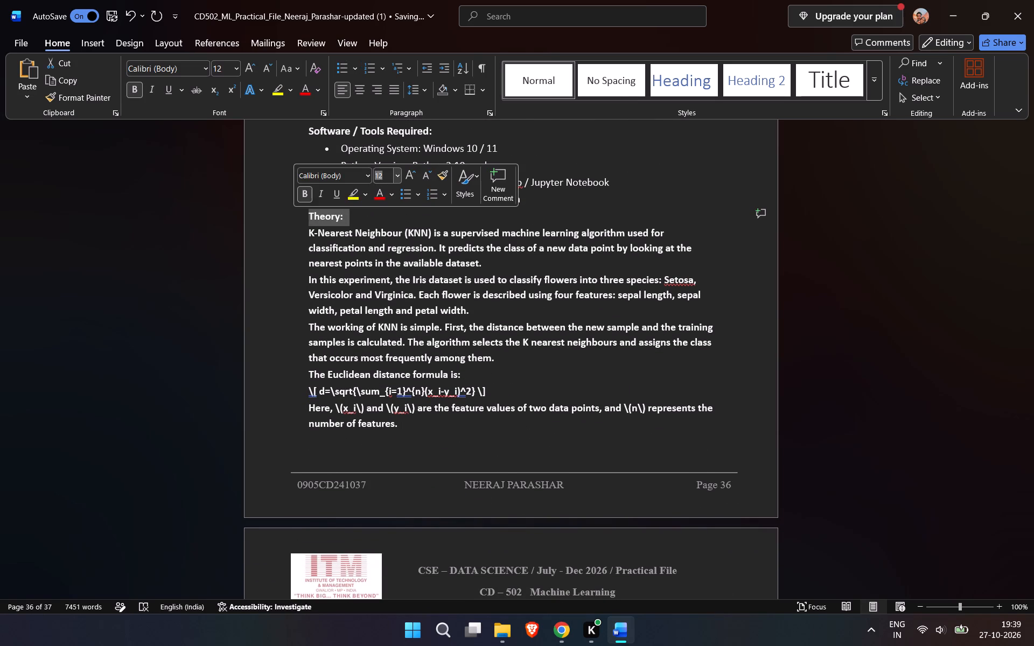
{"action": "left_click", "coordinate": [385, 179]}
{"action": "left_click", "coordinate": [385, 179]}
{"action": "type", "text": ".5"}
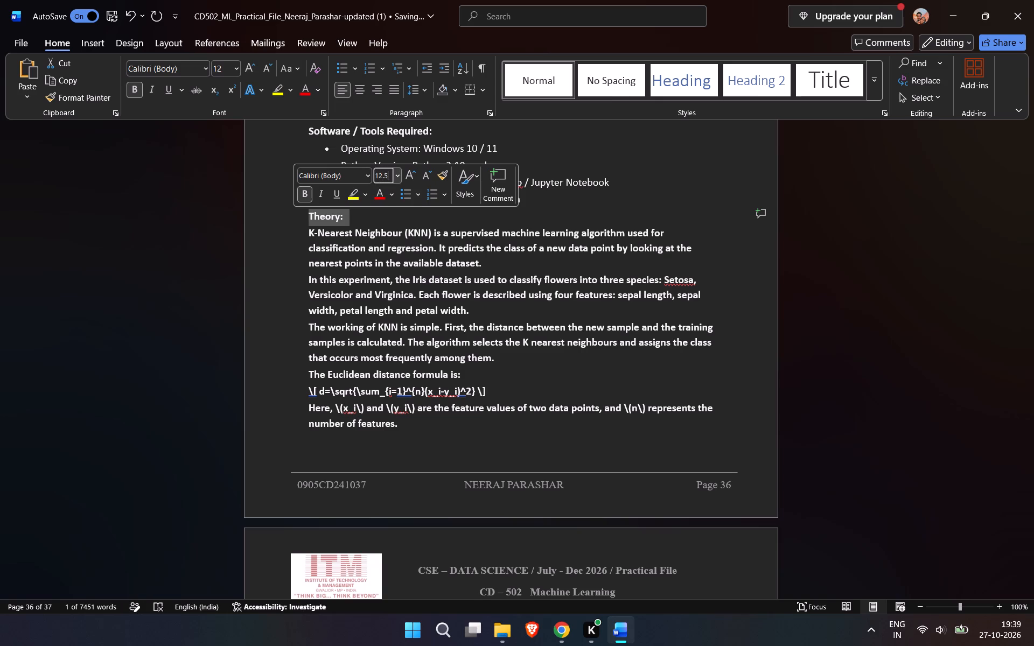
{"action": "left_click", "coordinate": [577, 150]}
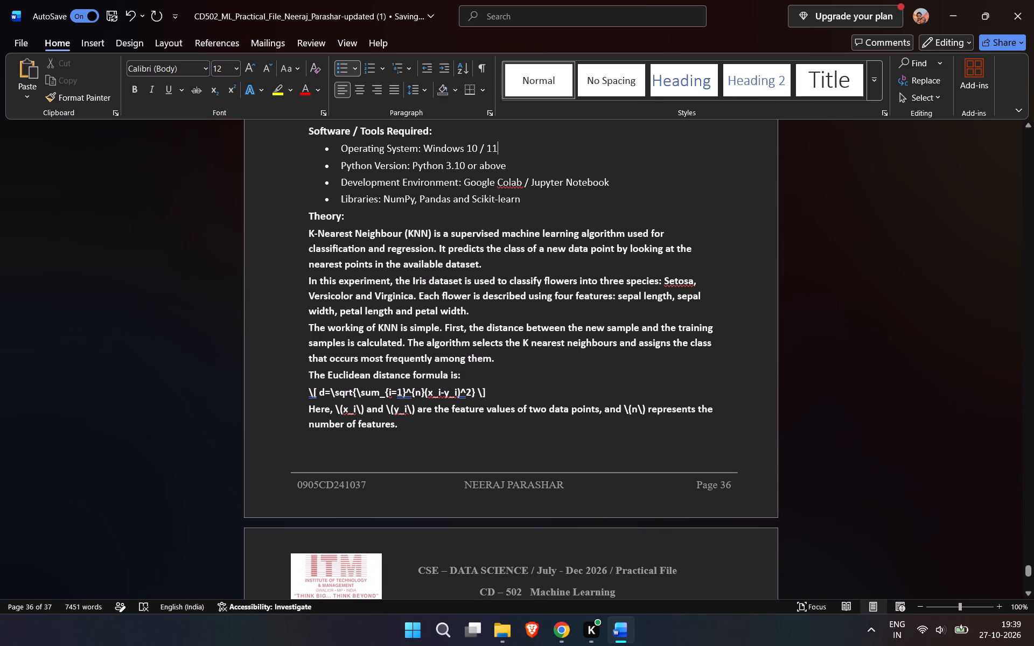
Remove bold from the Theory text of Experiment No. 05, from the K-Nearest Neighbour paragraph through the line "The Euclidean distance formula is:".
{"action": "left_click_drag", "start_coordinate": [306, 233], "coordinate": [477, 268]}
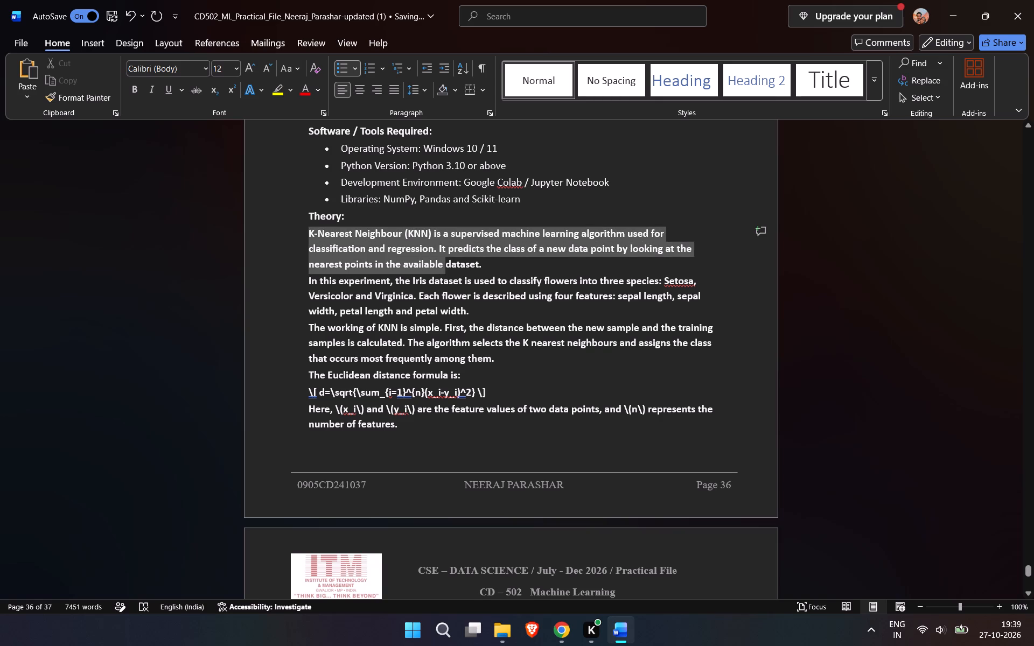
{"action": "left_click_drag", "start_coordinate": [477, 268], "coordinate": [478, 262]}
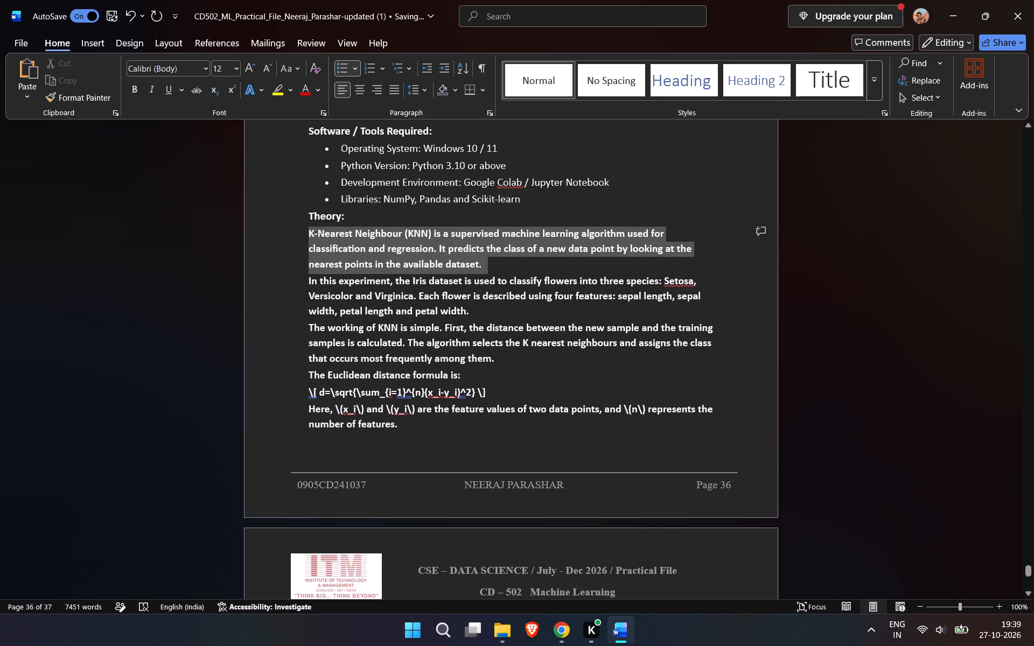
{"action": "left_click_drag", "start_coordinate": [478, 262], "coordinate": [481, 261]}
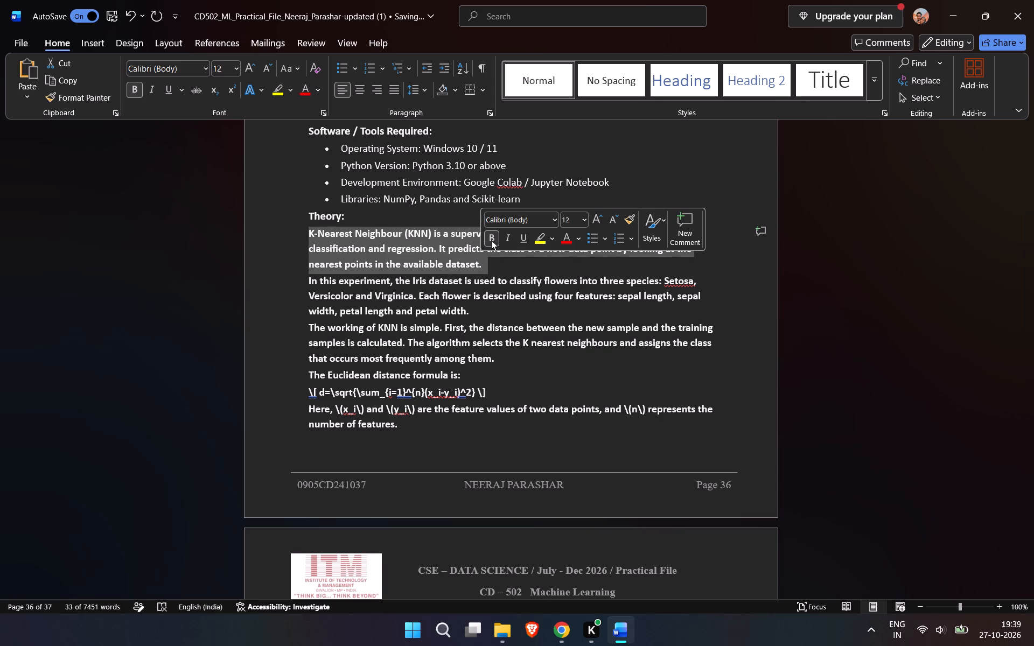
{"action": "left_click", "coordinate": [491, 240]}
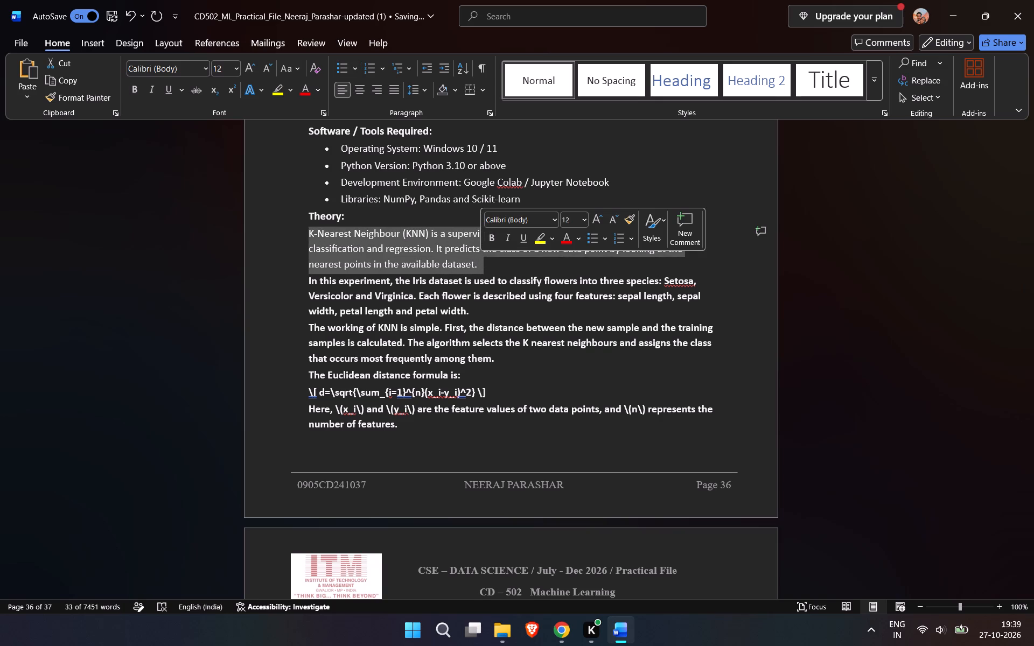
{"action": "left_click", "coordinate": [444, 208]}
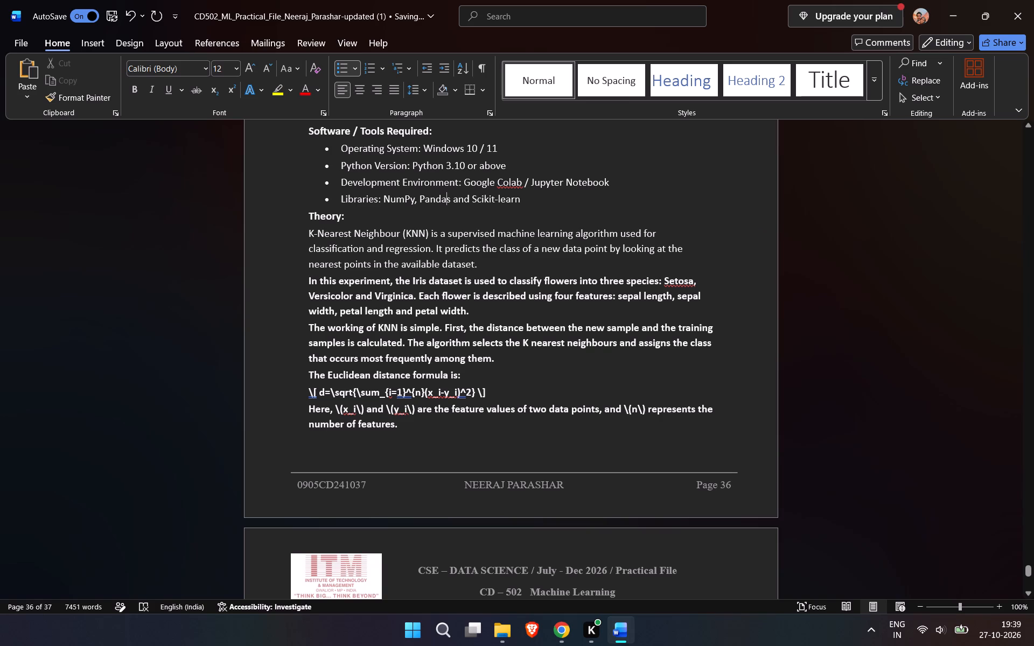
{"action": "left_click_drag", "start_coordinate": [309, 280], "coordinate": [456, 315]}
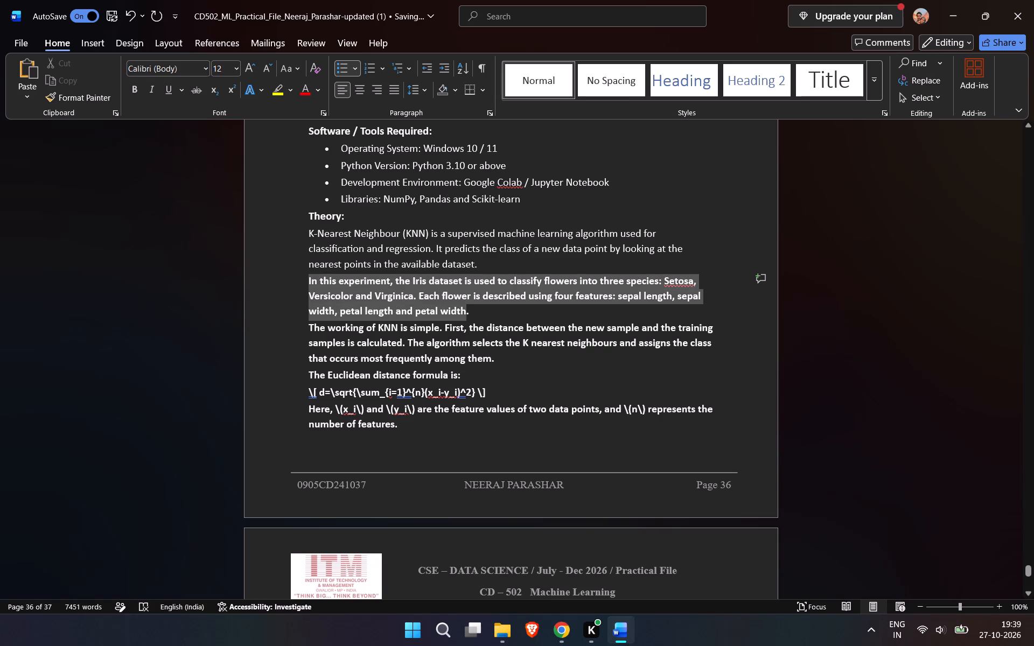
{"action": "left_click_drag", "start_coordinate": [456, 315], "coordinate": [464, 376]}
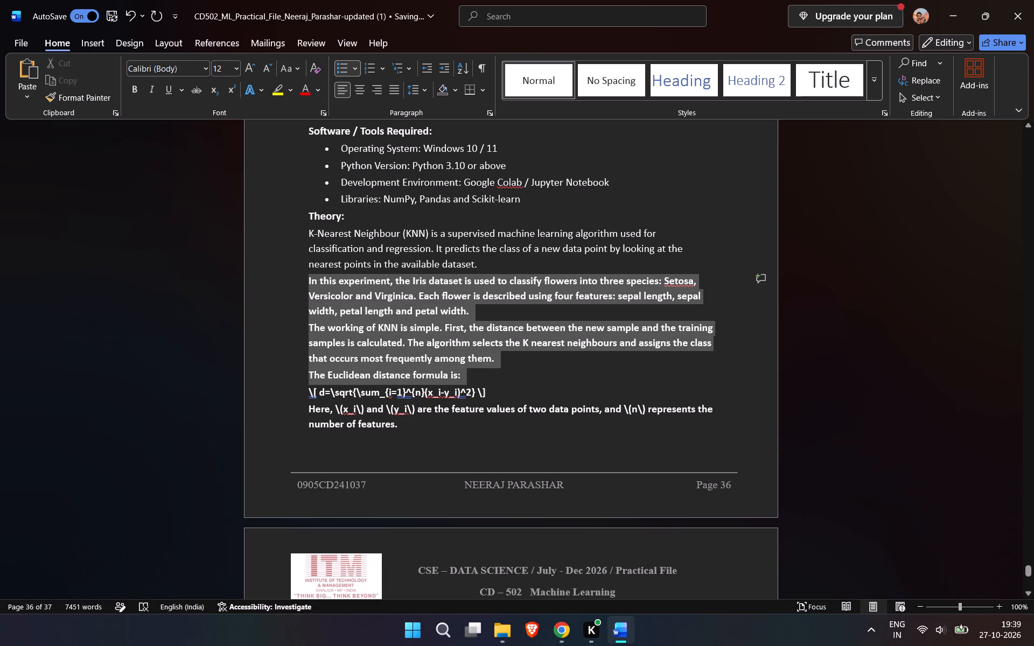
{"action": "left_click_drag", "start_coordinate": [464, 376], "coordinate": [463, 371]}
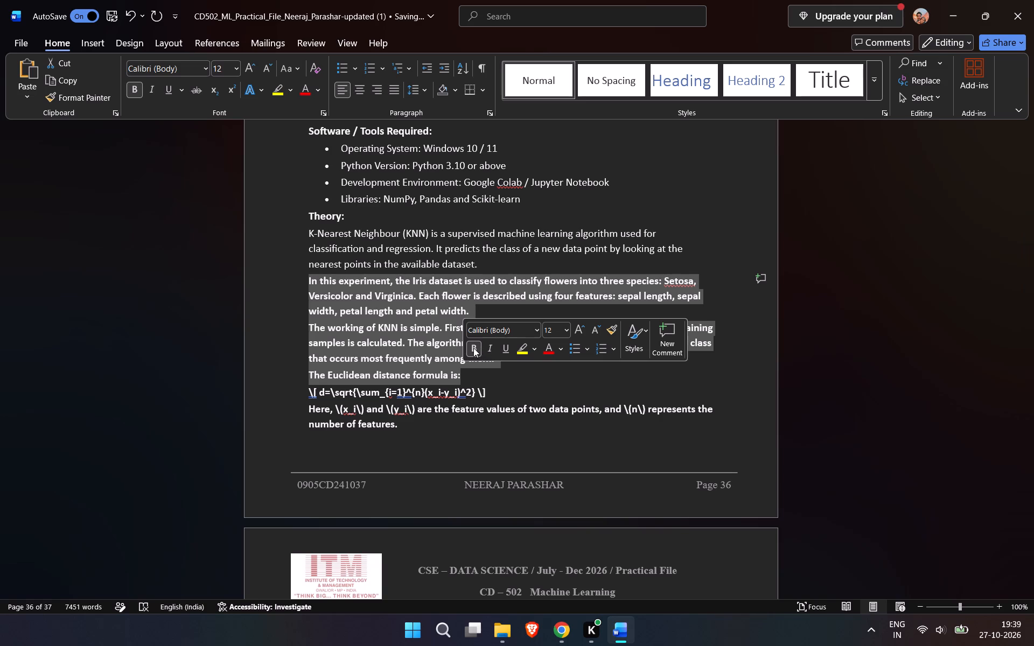
{"action": "left_click", "coordinate": [473, 348]}
{"action": "left_click", "coordinate": [288, 313]}
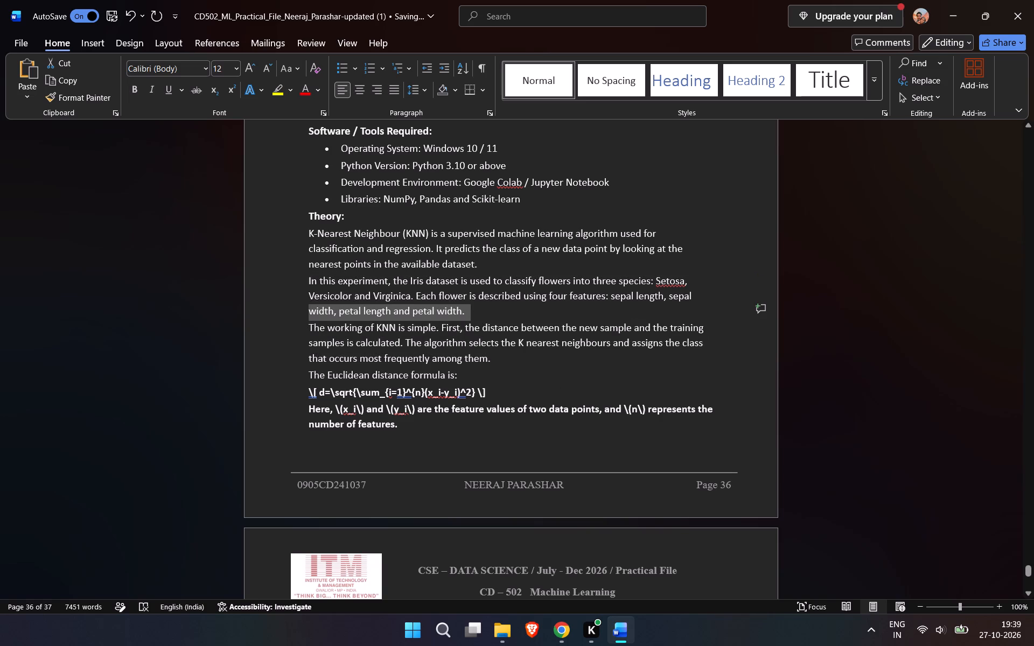
Insert a blank line between the Euclidean distance formula and the paragraph starting "Here".
{"action": "scroll", "coordinate": [421, 342], "scroll_direction": "down", "scroll_amount": 1}
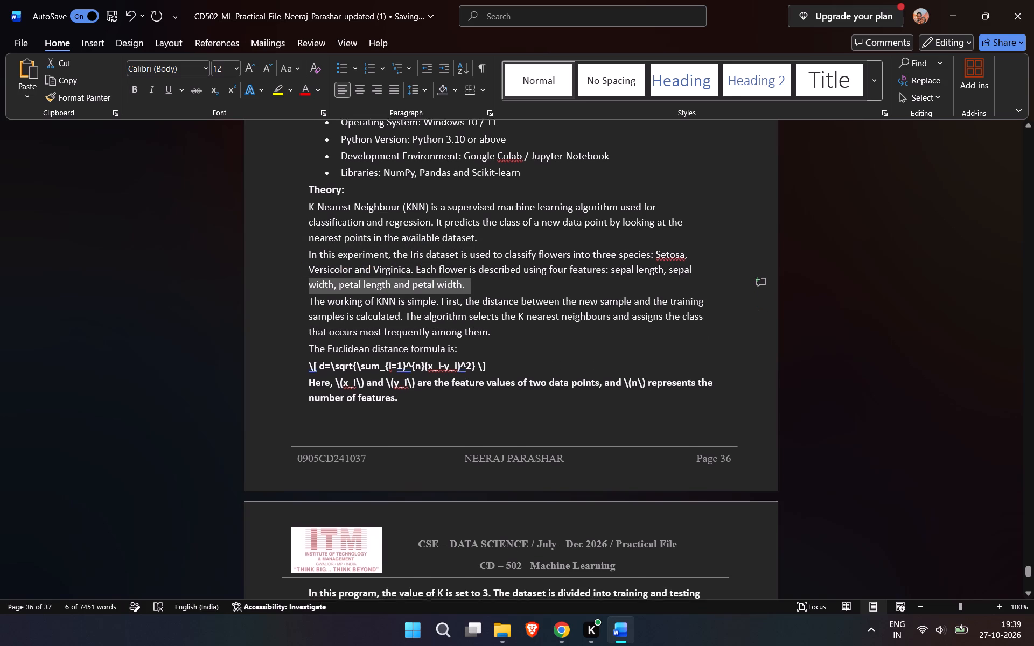
{"action": "scroll", "coordinate": [421, 342], "scroll_direction": "down", "scroll_amount": 1}
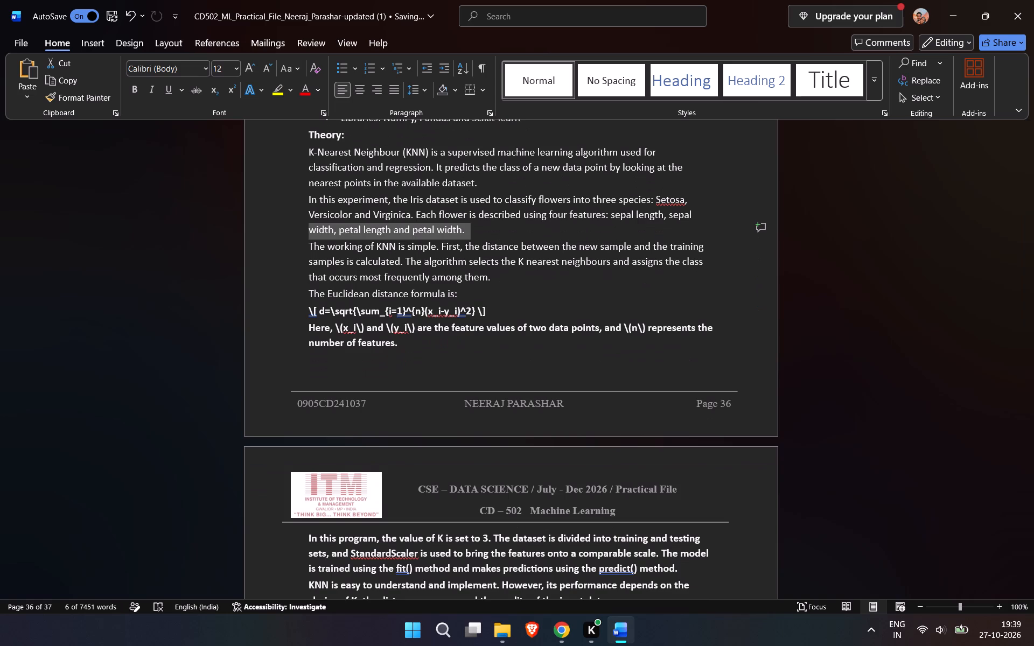
{"action": "scroll", "coordinate": [421, 342], "scroll_direction": "down", "scroll_amount": 1}
{"action": "scroll", "coordinate": [421, 342], "scroll_direction": "up", "scroll_amount": 1}
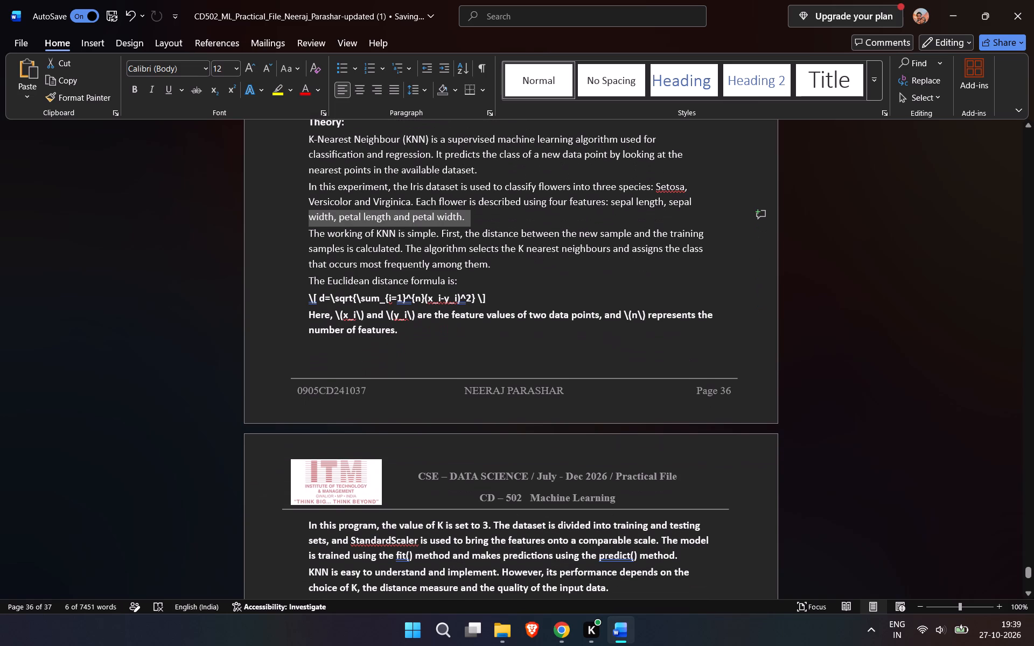
{"action": "left_click", "coordinate": [513, 299]}
{"action": "key", "text": "Return"}
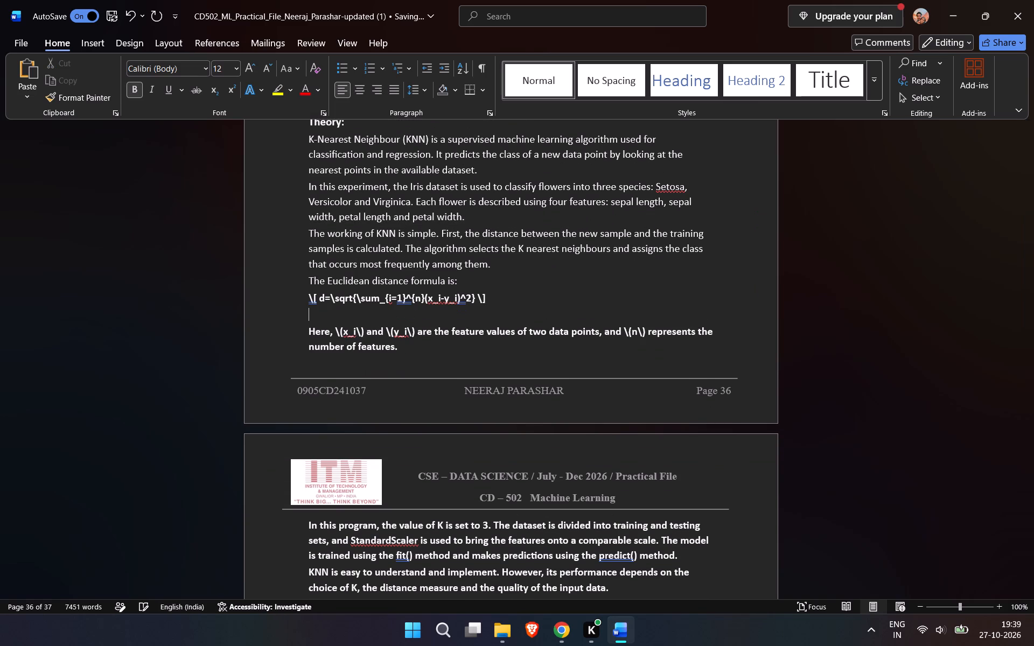
Remove bold from the Euclidean distance formula line and from the paragraph starting "Here" below it.
{"action": "scroll", "coordinate": [513, 299], "scroll_direction": "down", "scroll_amount": 2}
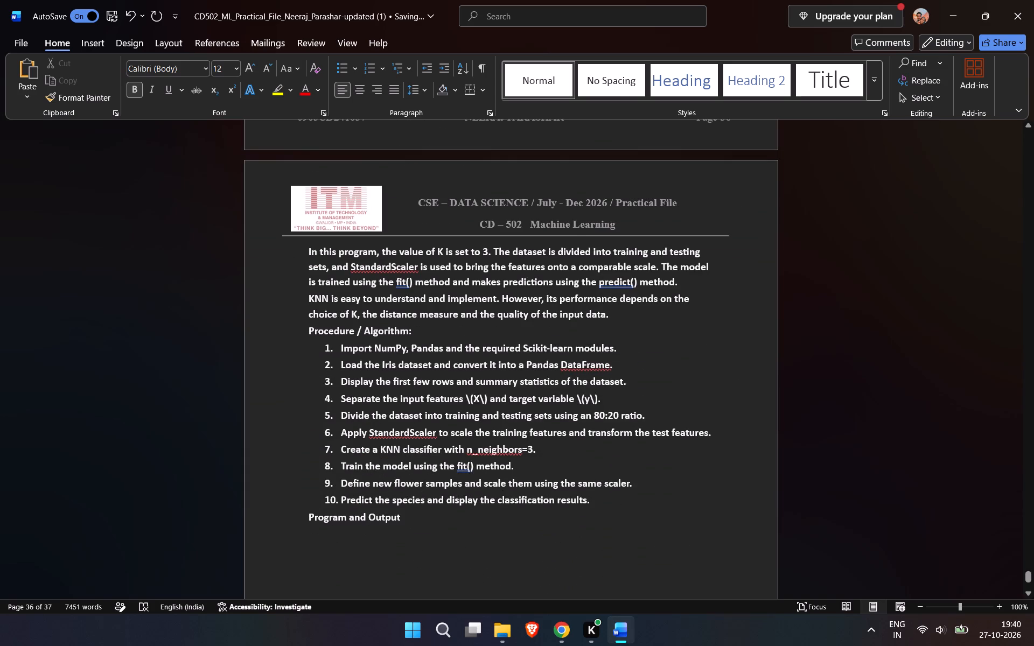
{"action": "scroll", "coordinate": [428, 290], "scroll_direction": "up", "scroll_amount": 1}
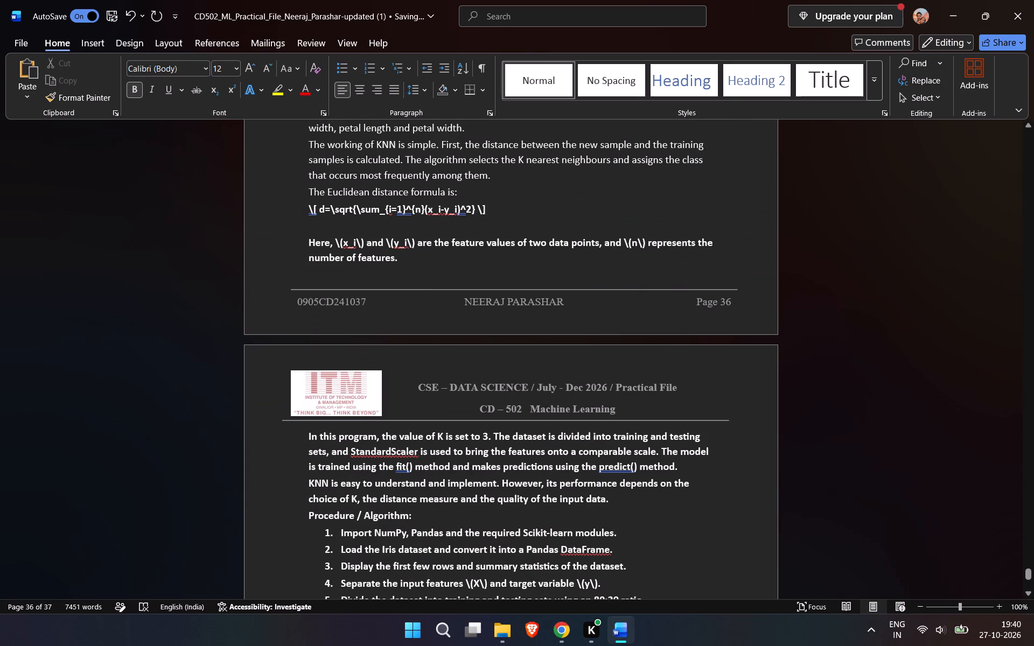
{"action": "left_click_drag", "start_coordinate": [306, 239], "coordinate": [415, 252]}
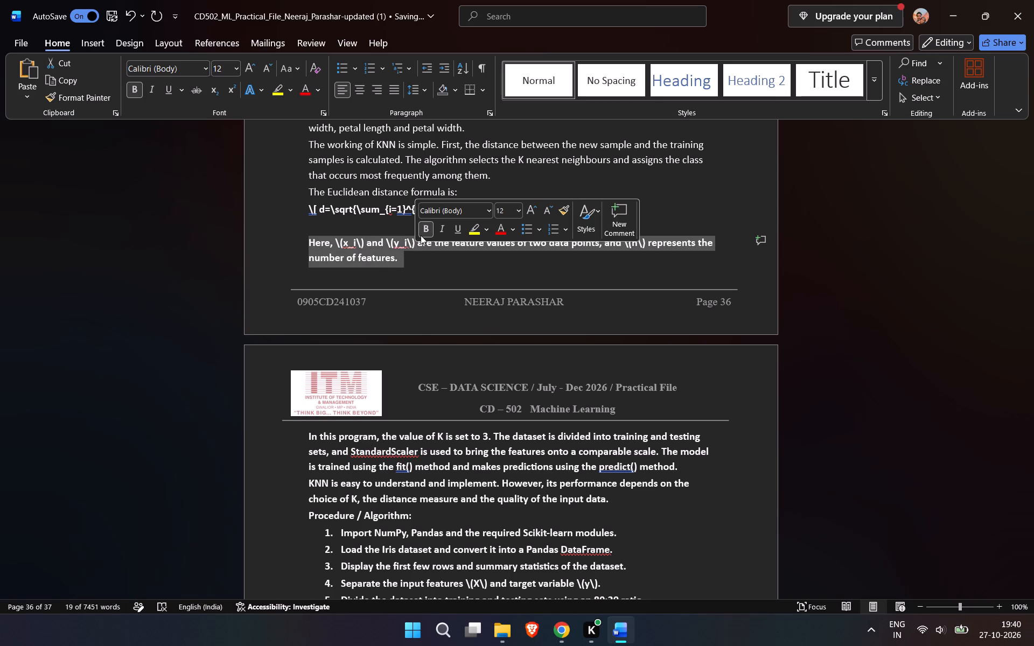
{"action": "left_click", "coordinate": [426, 230]}
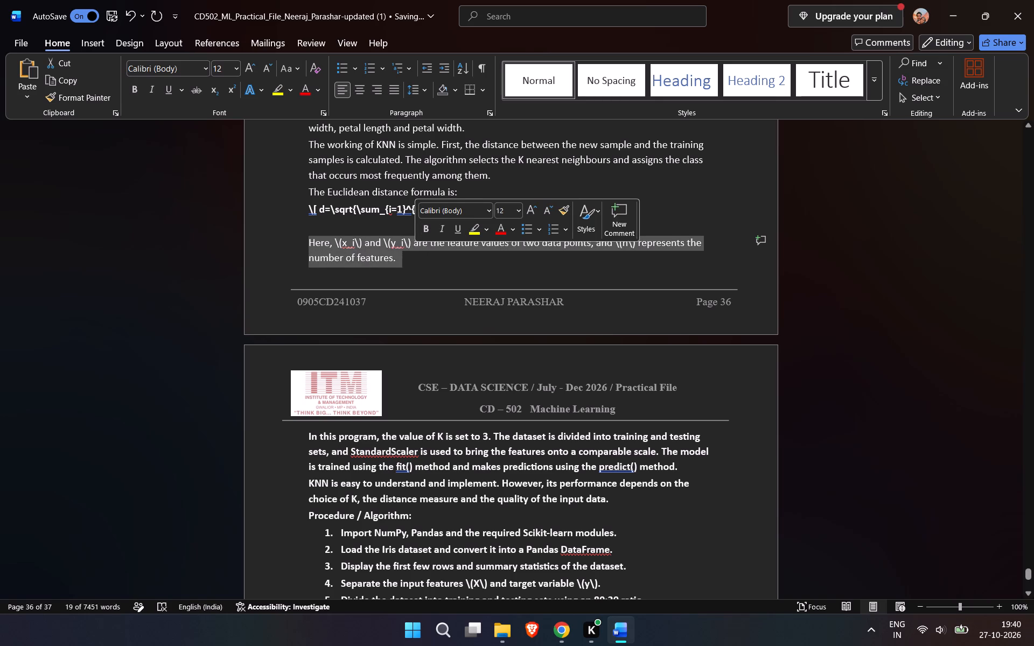
{"action": "left_click", "coordinate": [306, 210]}
{"action": "left_click_drag", "start_coordinate": [306, 210], "coordinate": [476, 203]}
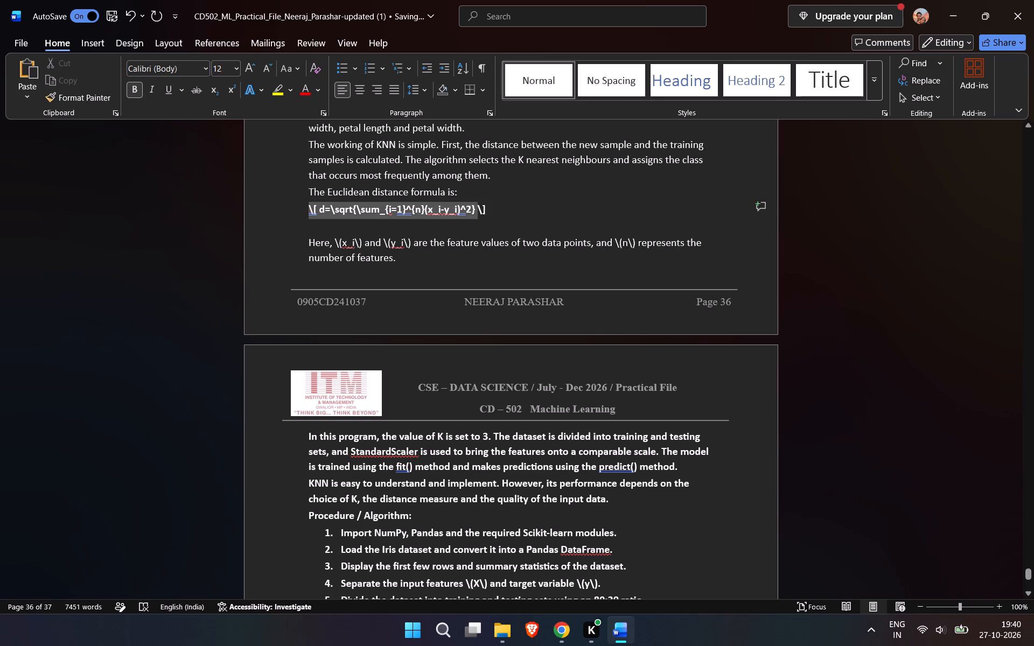
{"action": "left_click_drag", "start_coordinate": [476, 203], "coordinate": [483, 203]}
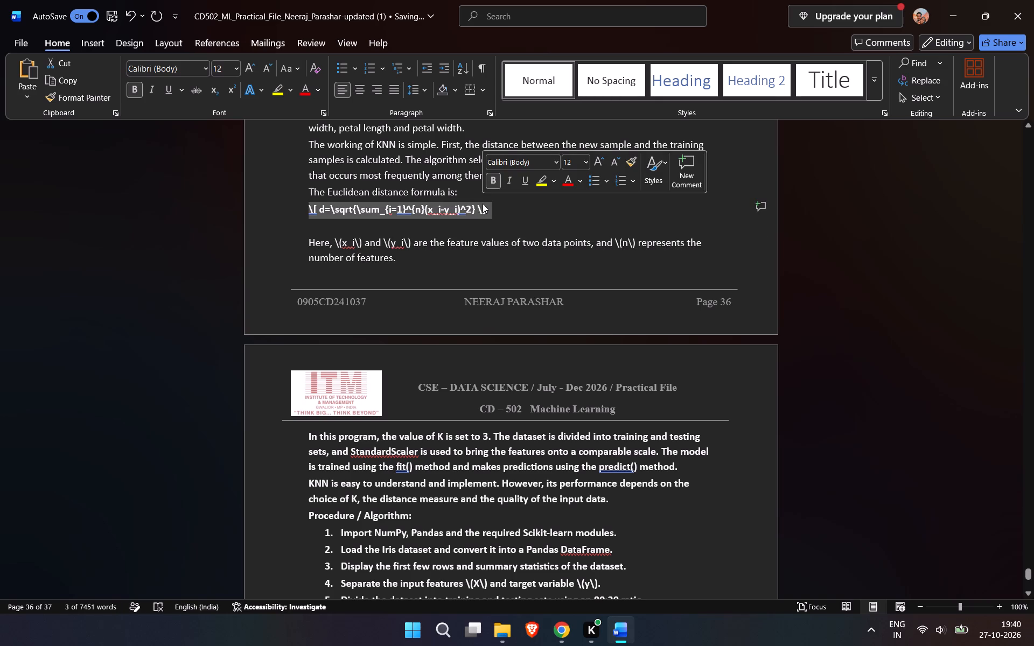
{"action": "left_click", "coordinate": [490, 177]}
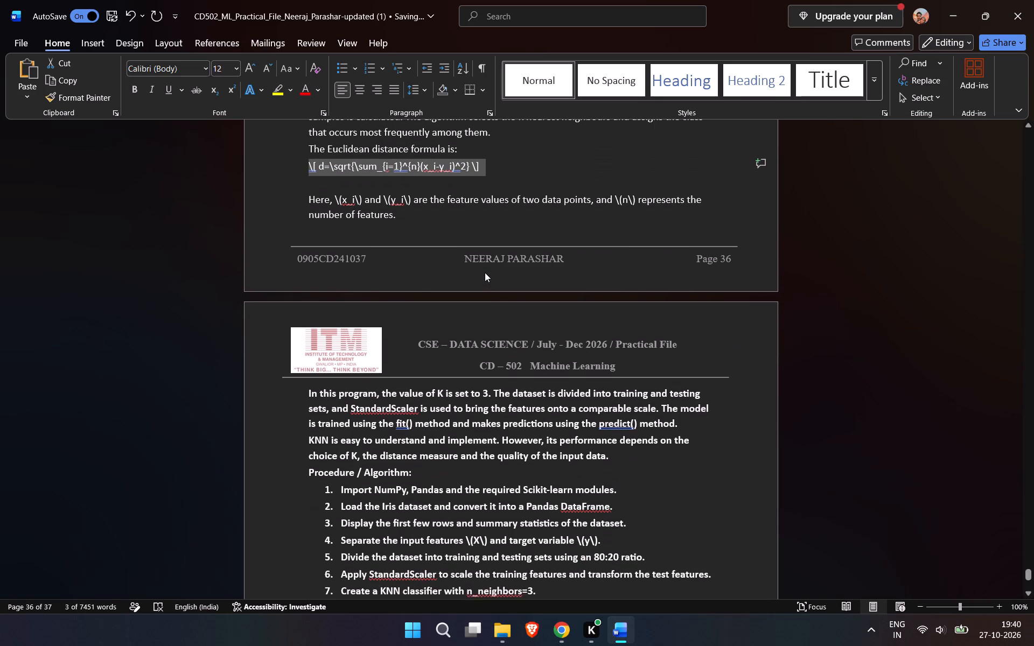
Remove bold from the last two Theory paragraphs, starting "In this program", and from the Procedure / Algorithm heading.
{"action": "scroll", "coordinate": [485, 272], "scroll_direction": "down", "scroll_amount": 1}
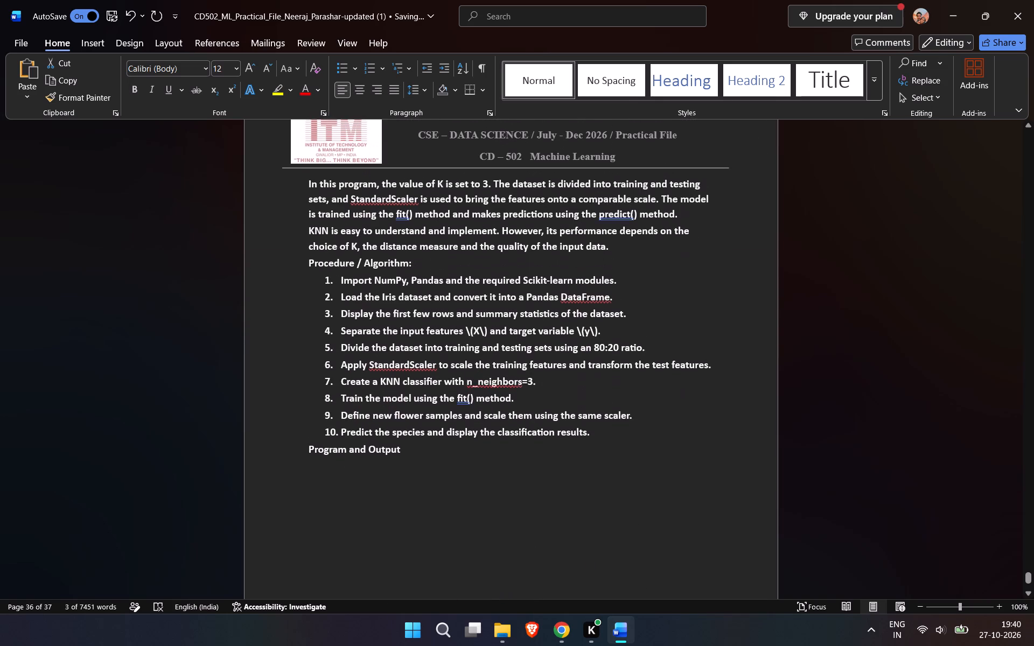
{"action": "scroll", "coordinate": [485, 272], "scroll_direction": "down", "scroll_amount": 1}
{"action": "left_click_drag", "start_coordinate": [304, 182], "coordinate": [413, 245]}
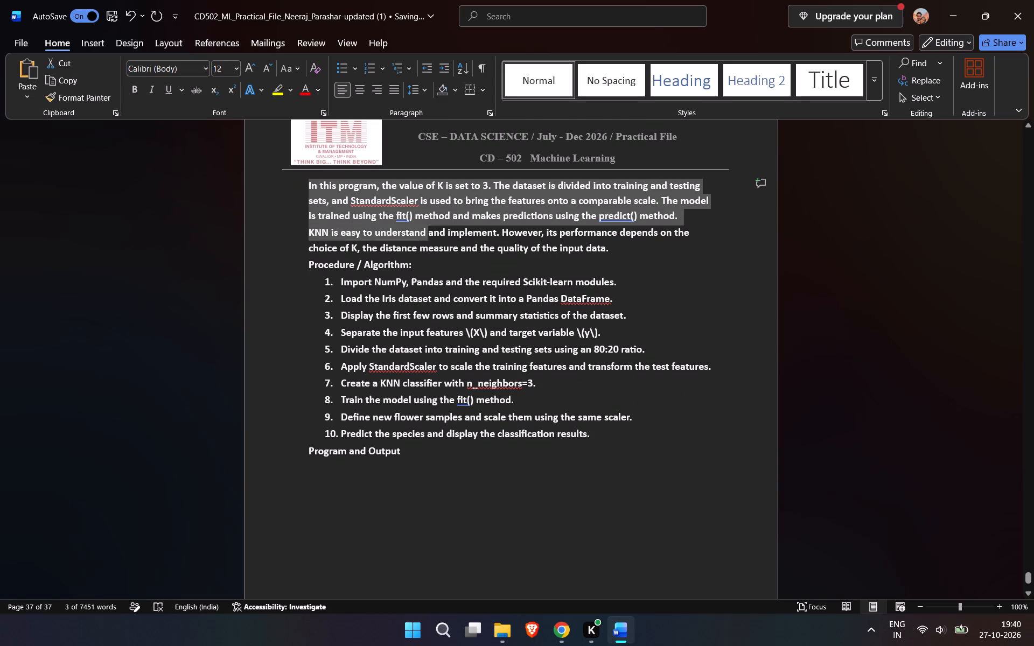
{"action": "left_click_drag", "start_coordinate": [413, 245], "coordinate": [415, 266]}
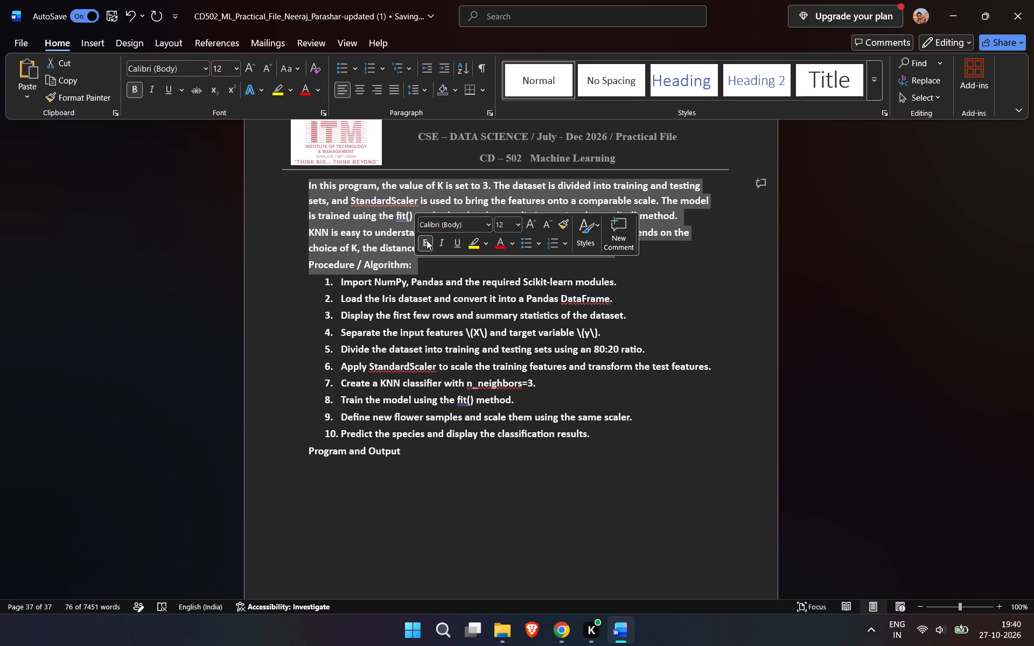
{"action": "left_click", "coordinate": [427, 240]}
{"action": "left_click", "coordinate": [274, 317]}
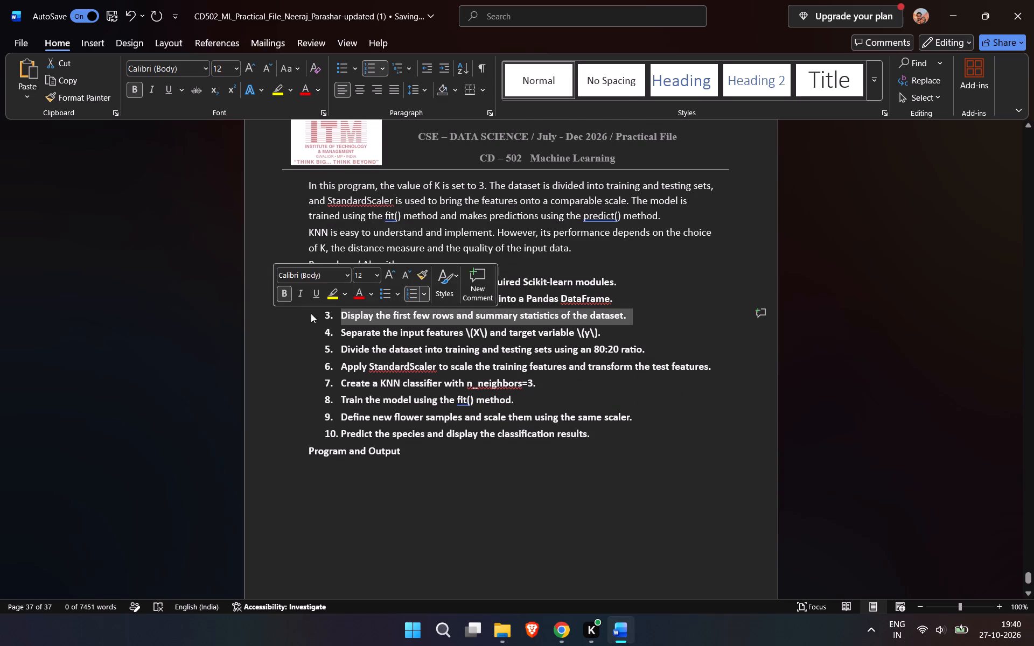
{"action": "left_click", "coordinate": [521, 260]}
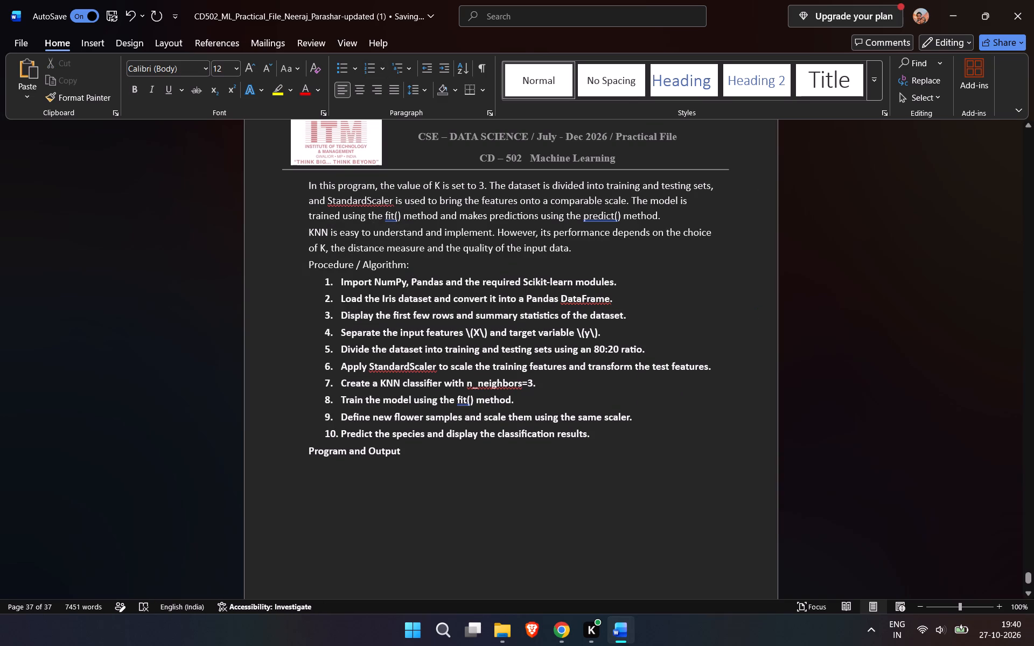
Insert a blank line between the last Theory paragraph and the Procedure / Algorithm heading.
{"action": "left_click", "coordinate": [586, 255]}
{"action": "key", "text": "Return"}
Insert a blank line after the paragraph on the working of KNN, above "The Euclidean distance formula is:".
{"action": "scroll", "coordinate": [586, 255], "scroll_direction": "up", "scroll_amount": 1}
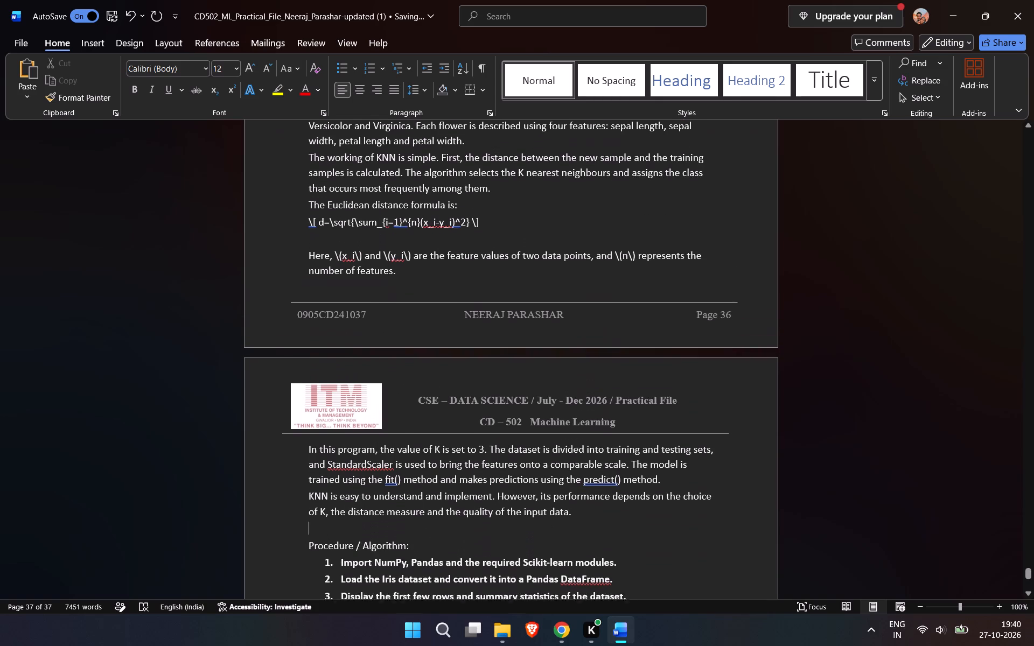
{"action": "scroll", "coordinate": [586, 255], "scroll_direction": "up", "scroll_amount": 1}
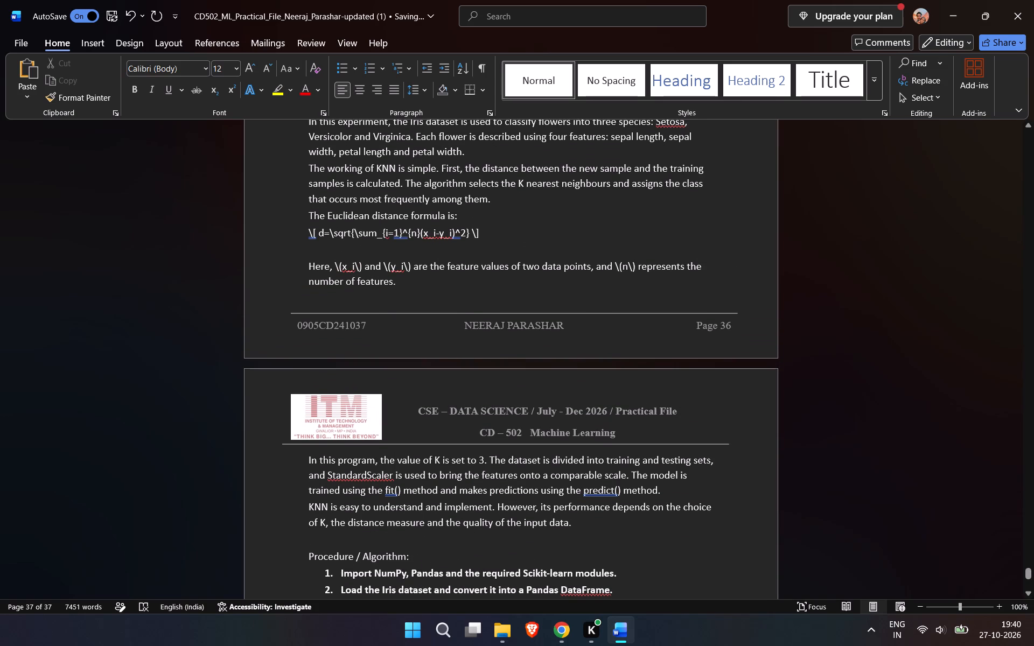
{"action": "left_click", "coordinate": [531, 202]}
{"action": "left_click", "coordinate": [503, 217]}
{"action": "left_click", "coordinate": [527, 203]}
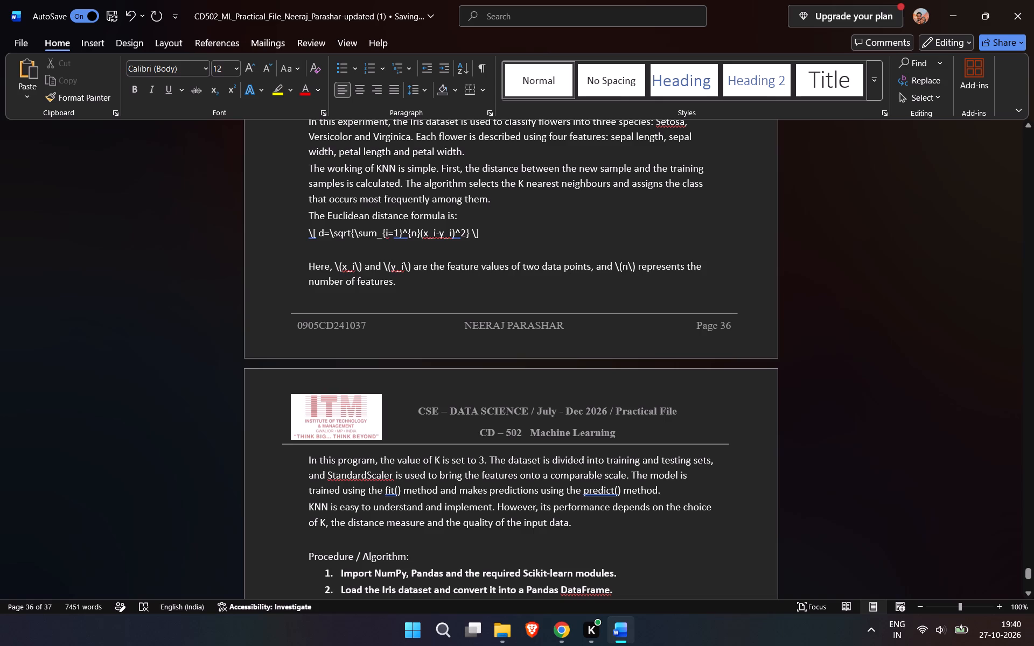
{"action": "key", "text": "Return"}
Insert a blank line after the paragraph starting "Here", above the paragraph starting "In this program".
{"action": "scroll", "coordinate": [510, 261], "scroll_direction": "down", "scroll_amount": 1}
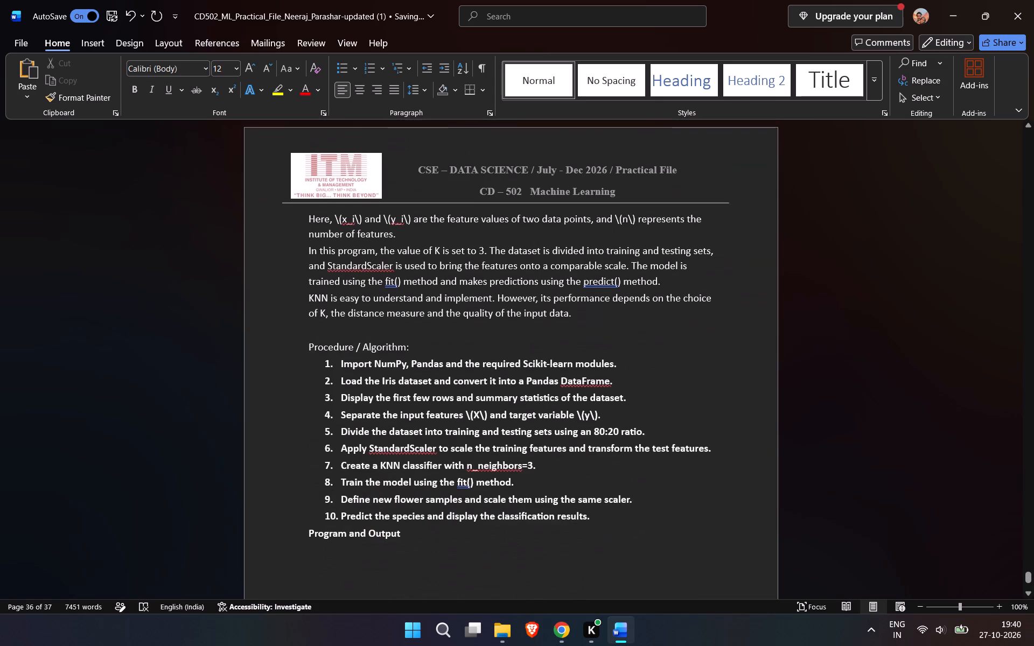
{"action": "scroll", "coordinate": [510, 261], "scroll_direction": "down", "scroll_amount": 1}
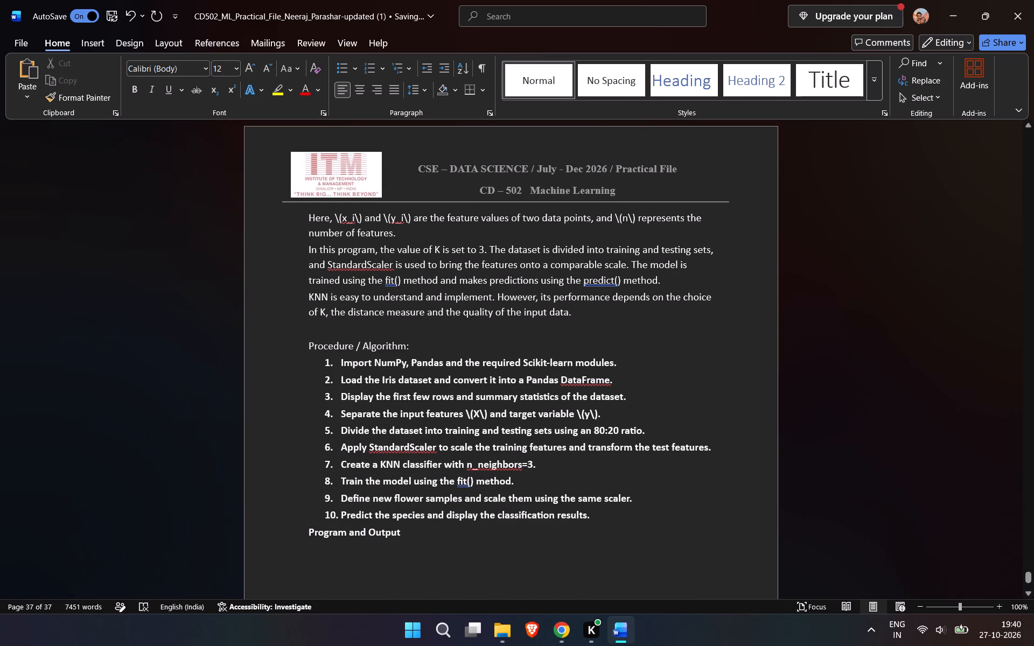
{"action": "left_click", "coordinate": [457, 231]}
{"action": "key", "text": "Return"}
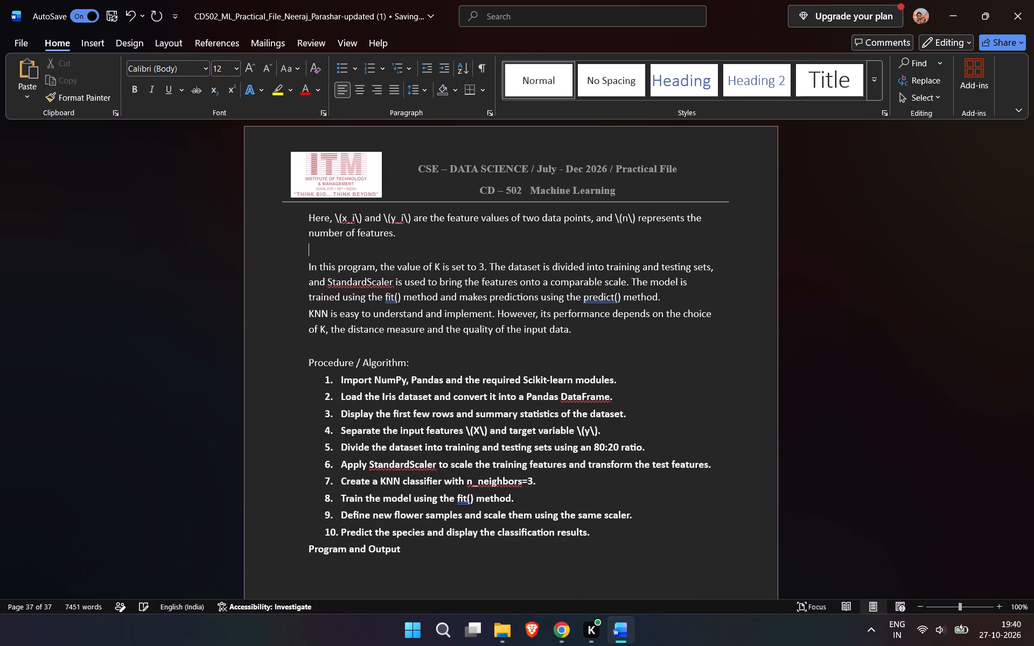
Remove bold from all ten numbered steps of the Procedure / Algorithm list.
{"action": "scroll", "coordinate": [457, 231], "scroll_direction": "down", "scroll_amount": 1}
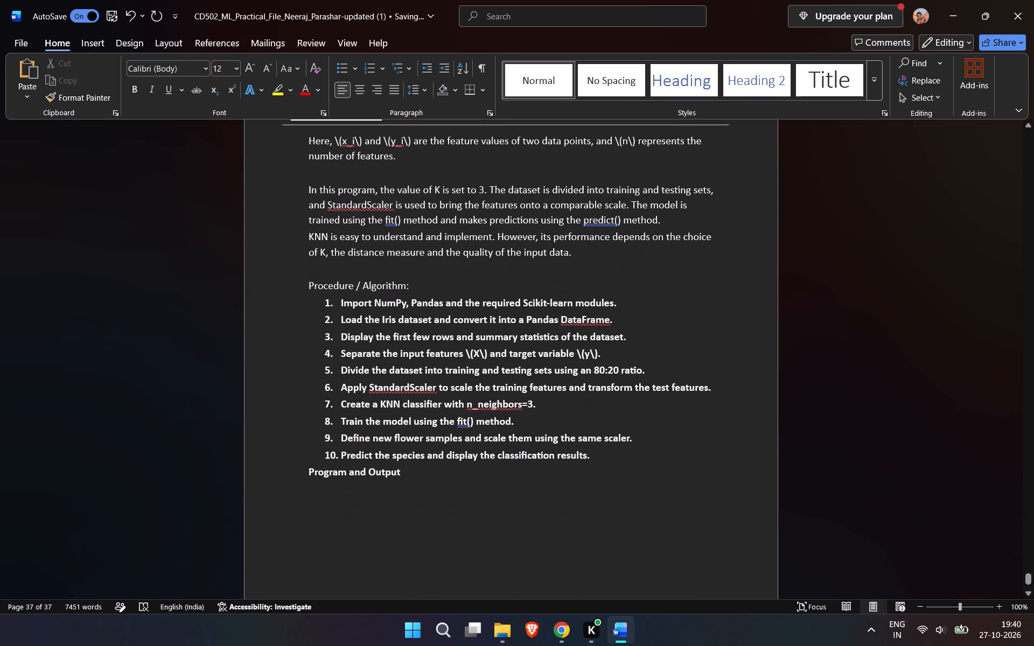
{"action": "left_click_drag", "start_coordinate": [320, 303], "coordinate": [330, 311]}
{"action": "left_click_drag", "start_coordinate": [330, 311], "coordinate": [604, 452]}
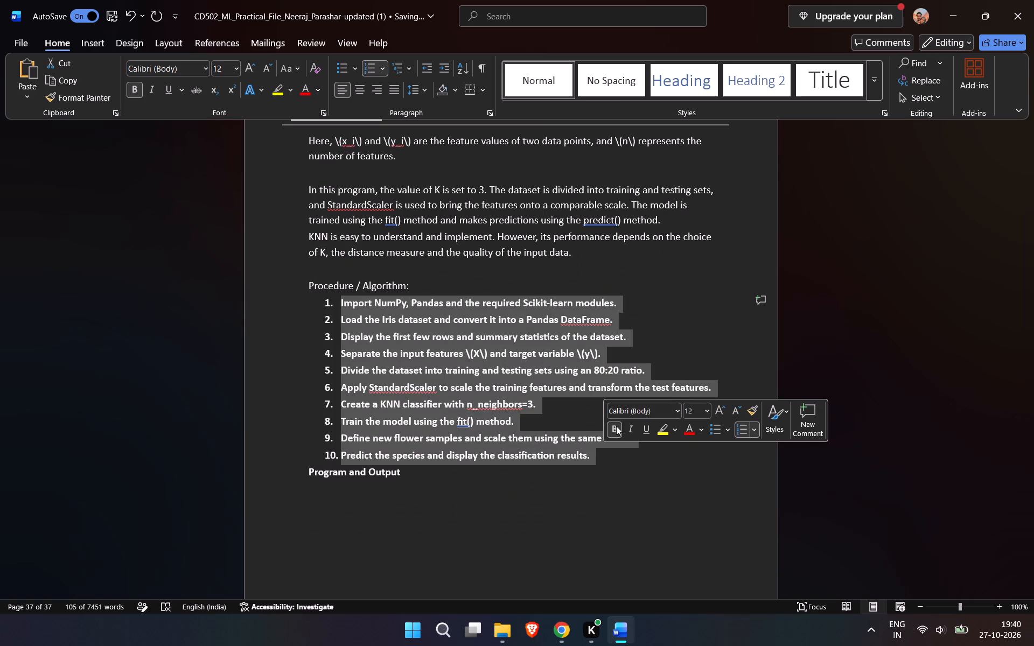
{"action": "left_click", "coordinate": [614, 427]}
{"action": "left_click", "coordinate": [541, 479]}
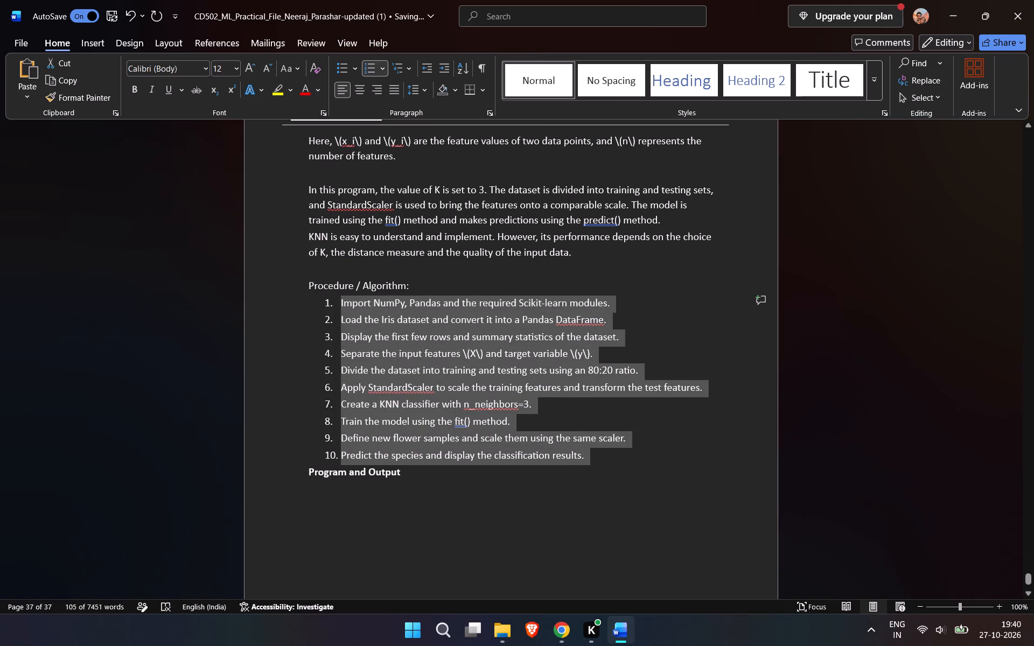
Make the "Procedure / Algorithm:" heading bold and set its font size to 12.5.
{"action": "triple_click", "coordinate": [425, 287]}
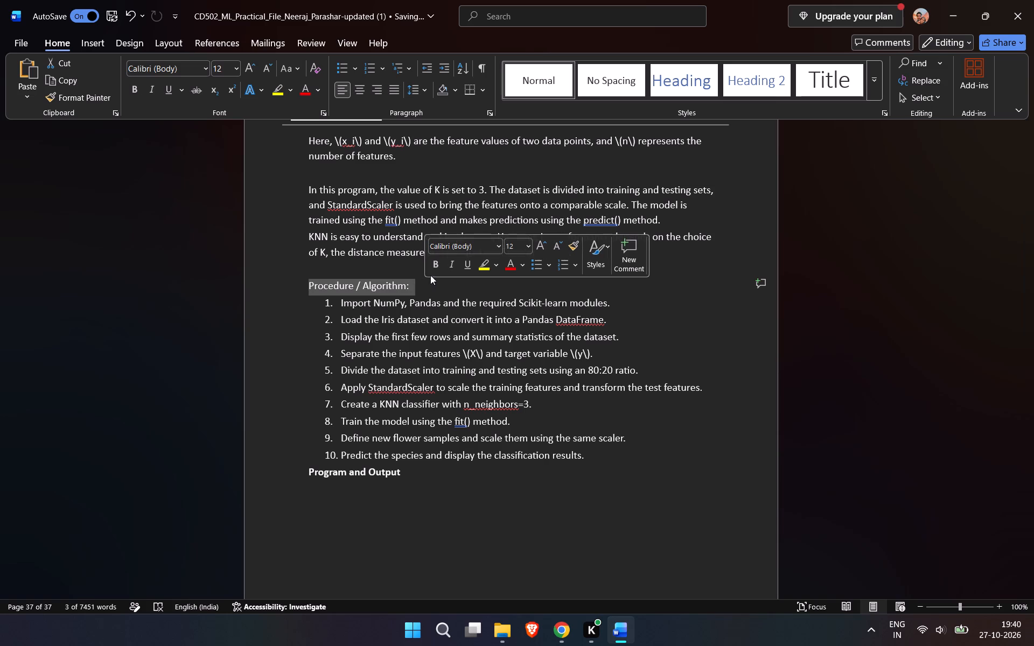
{"action": "left_click", "coordinate": [430, 269]}
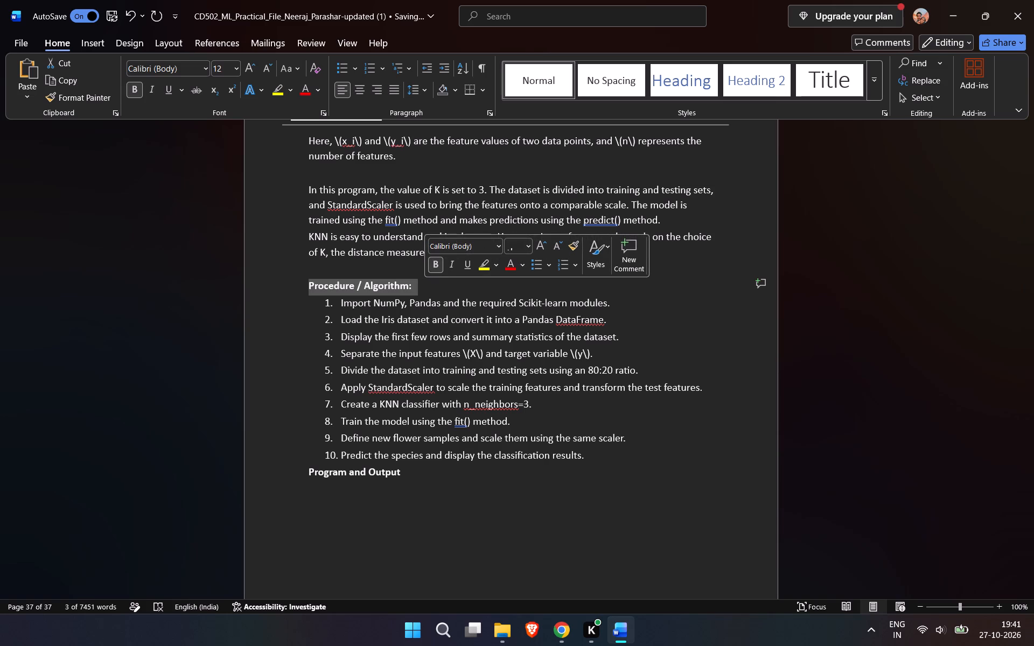
{"action": "left_click", "coordinate": [515, 247]}
{"action": "left_click", "coordinate": [515, 247]}
{"action": "type", "text": ".5"}
{"action": "left_click", "coordinate": [720, 303]}
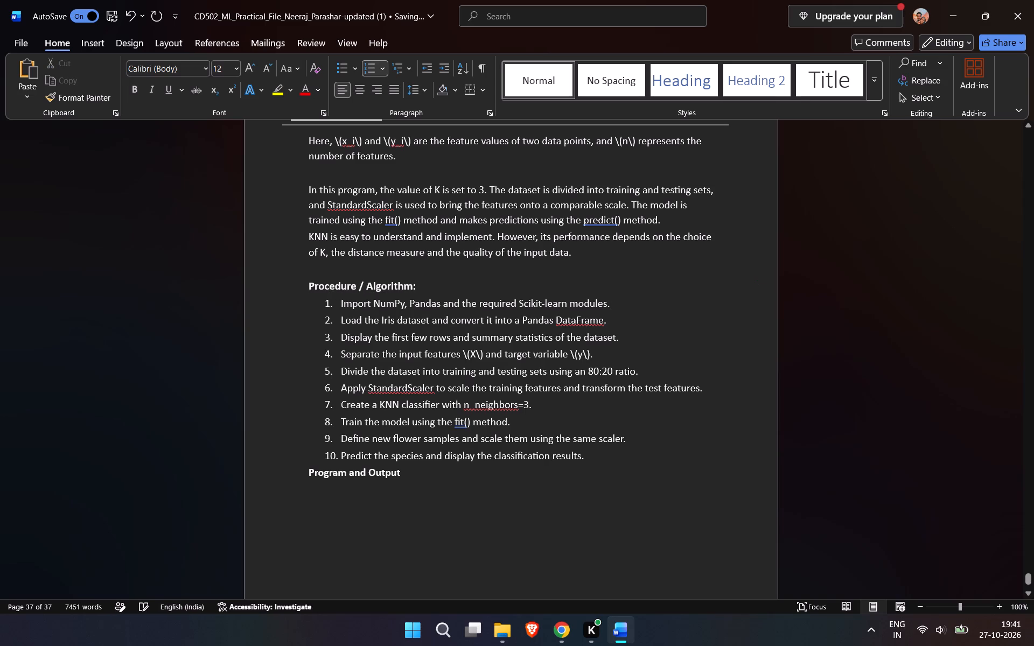
Set the font size of the "Program and Output" heading below the numbered list to 12.5.
{"action": "scroll", "coordinate": [619, 270], "scroll_direction": "down", "scroll_amount": 1}
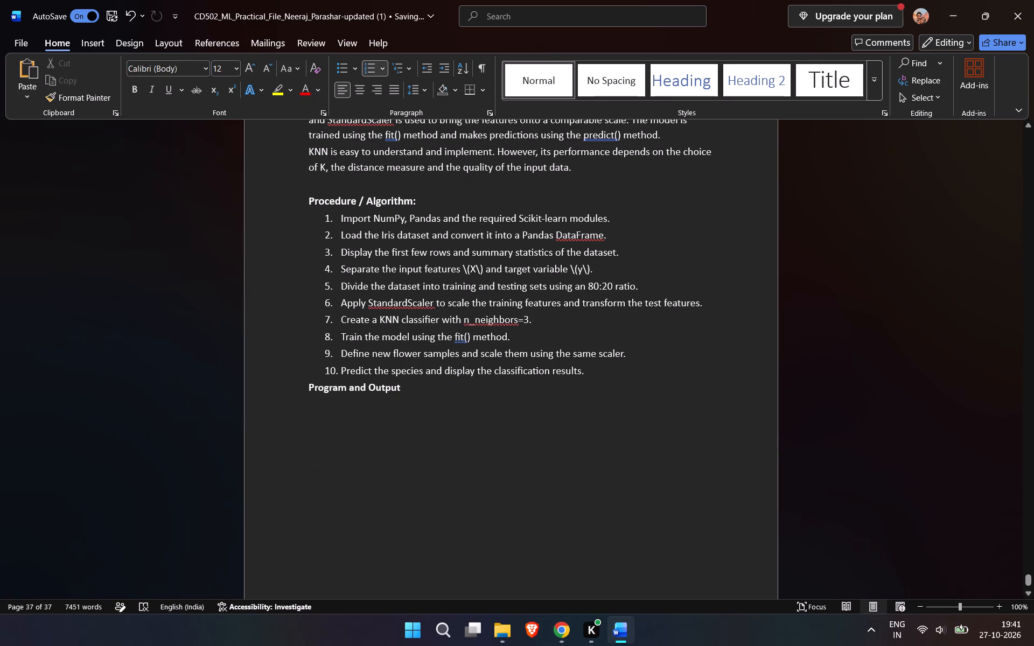
{"action": "left_click", "coordinate": [596, 372]}
{"action": "left_click", "coordinate": [416, 387]}
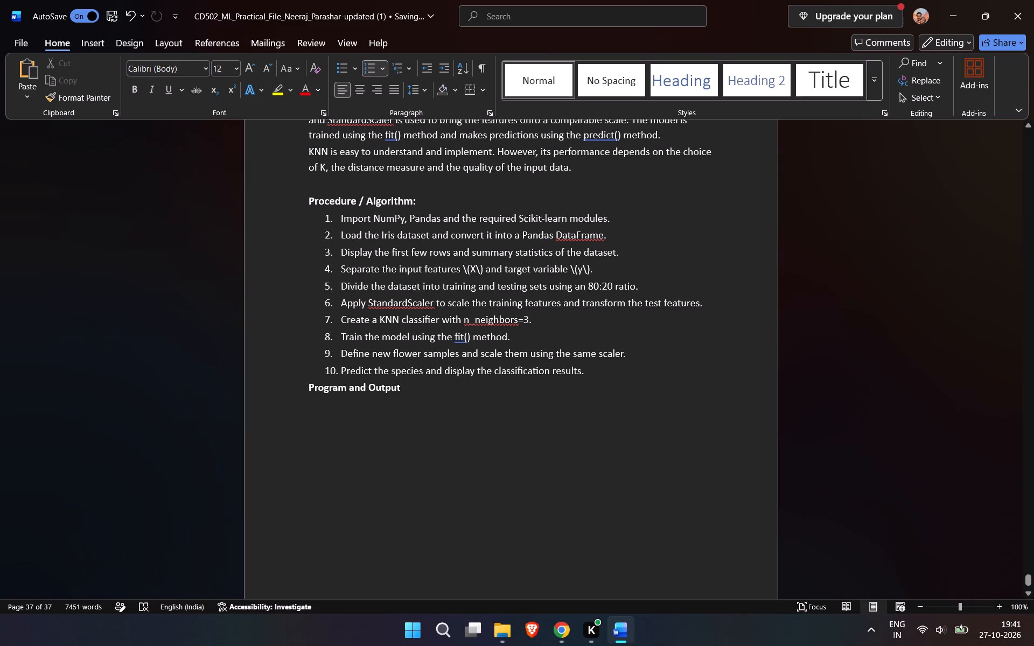
{"action": "double_click", "coordinate": [416, 387]}
{"action": "triple_click", "coordinate": [416, 387]}
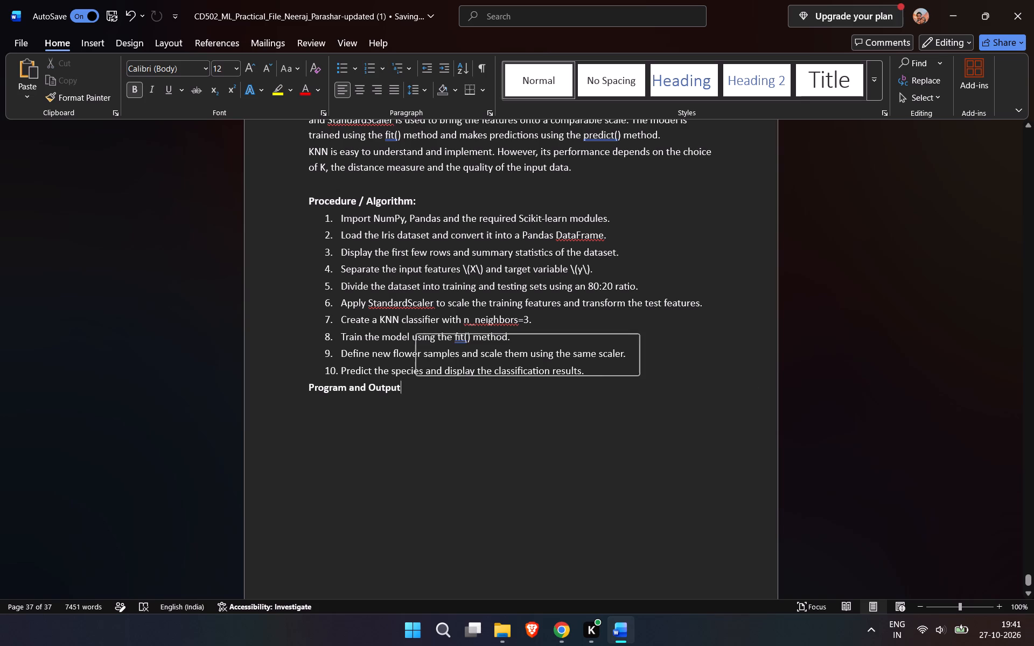
{"action": "left_click", "coordinate": [506, 342]}
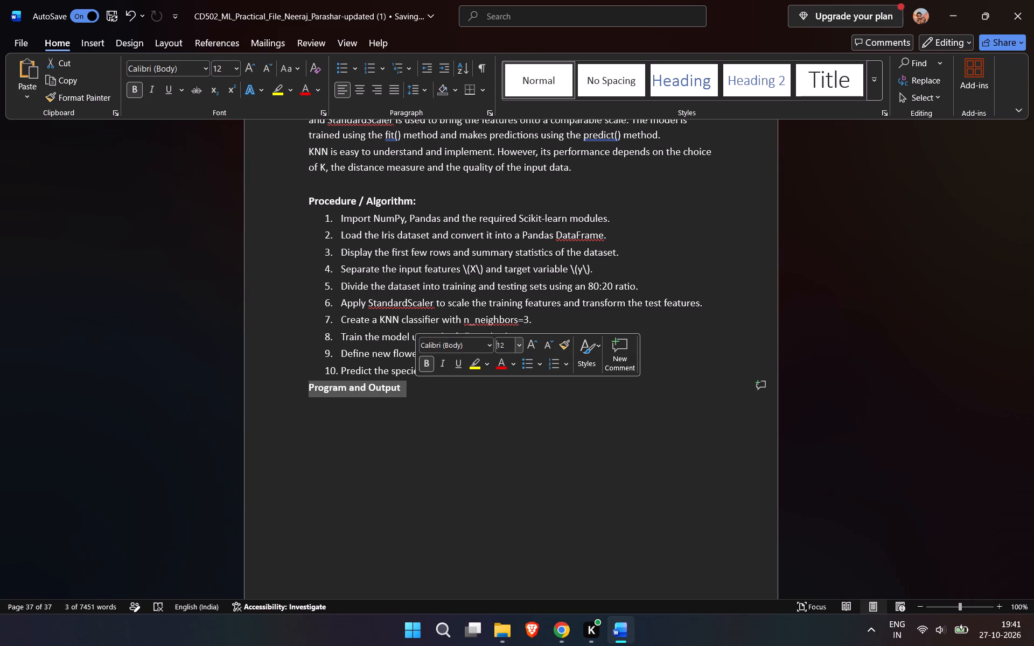
{"action": "left_click", "coordinate": [506, 342]}
{"action": "type", "text": ".5"}
{"action": "left_click", "coordinate": [665, 350]}
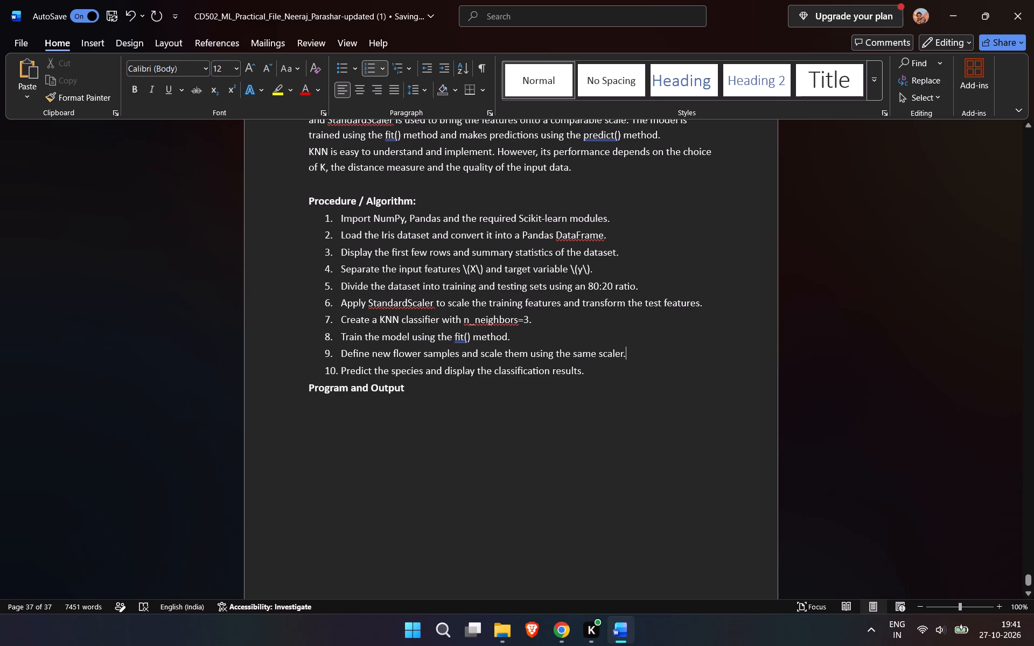
Add a colon at the end of the "Program and Output" heading.
{"action": "left_click", "coordinate": [473, 377]}
{"action": "left_click", "coordinate": [463, 386]}
{"action": "key", "text": "shift+colon"}
Insert a single-cell table on a new line below the "Program and Output:" heading.
{"action": "key", "text": "Return"}
{"action": "left_click", "coordinate": [90, 40]}
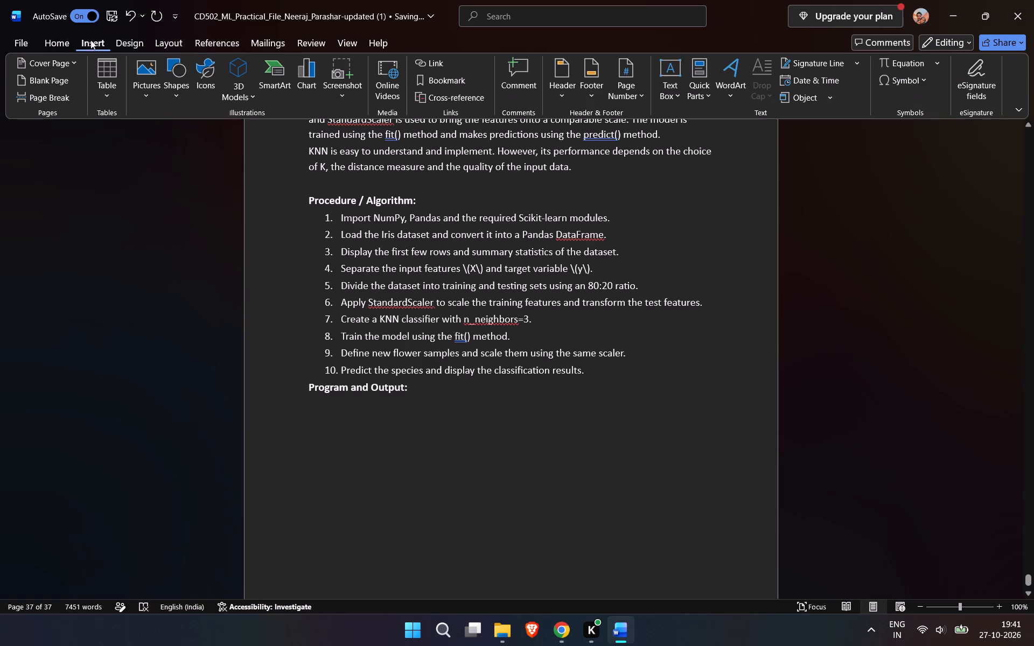
{"action": "left_click", "coordinate": [104, 96]}
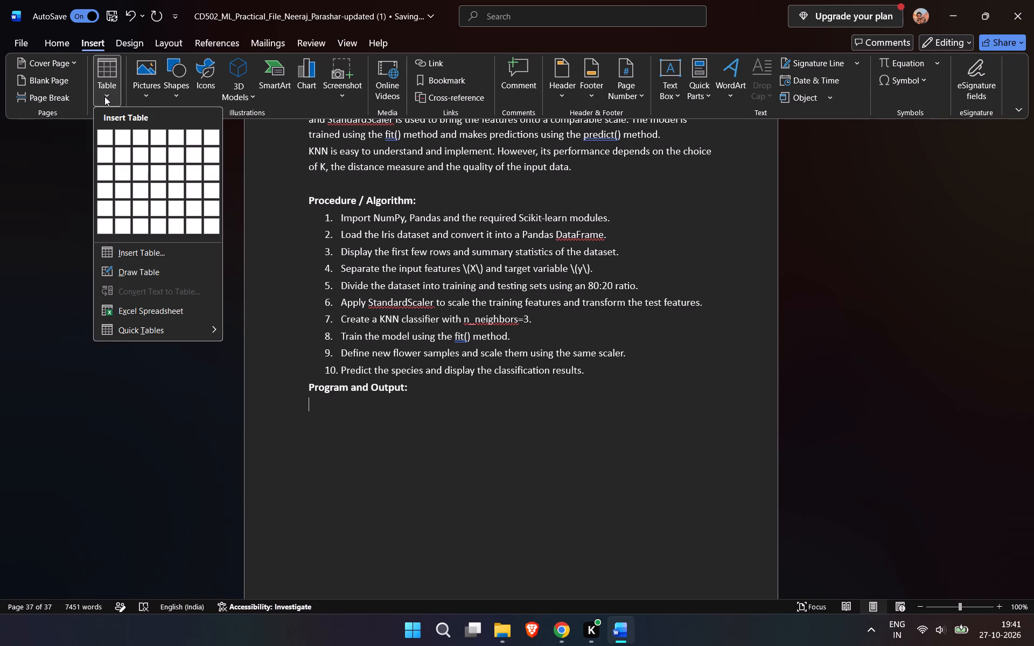
{"action": "left_click", "coordinate": [107, 140]}
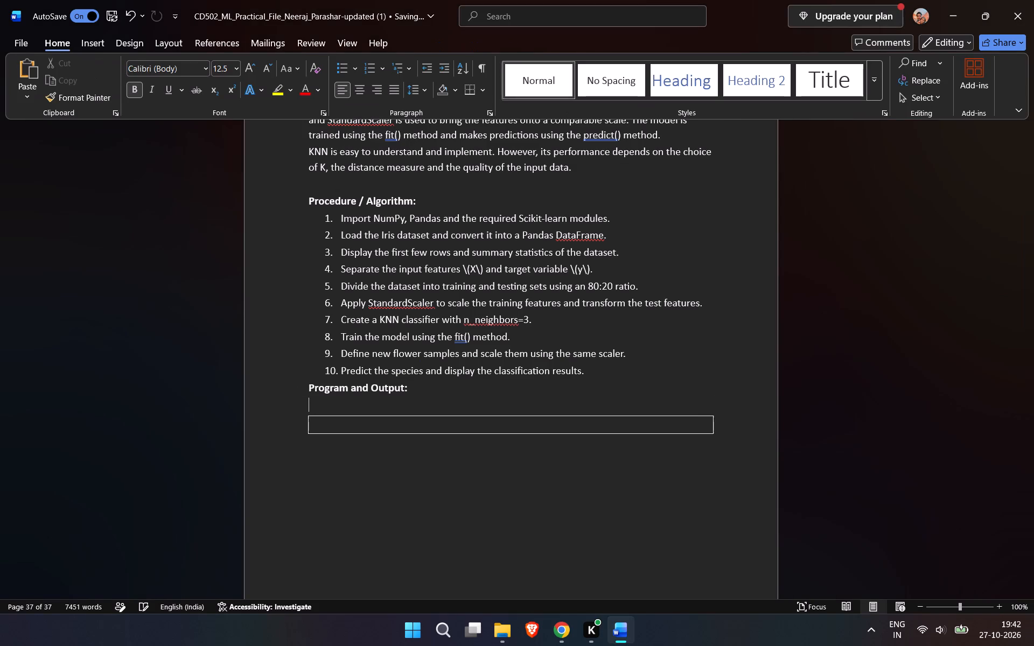
{"action": "key", "text": "ctrl+v"}
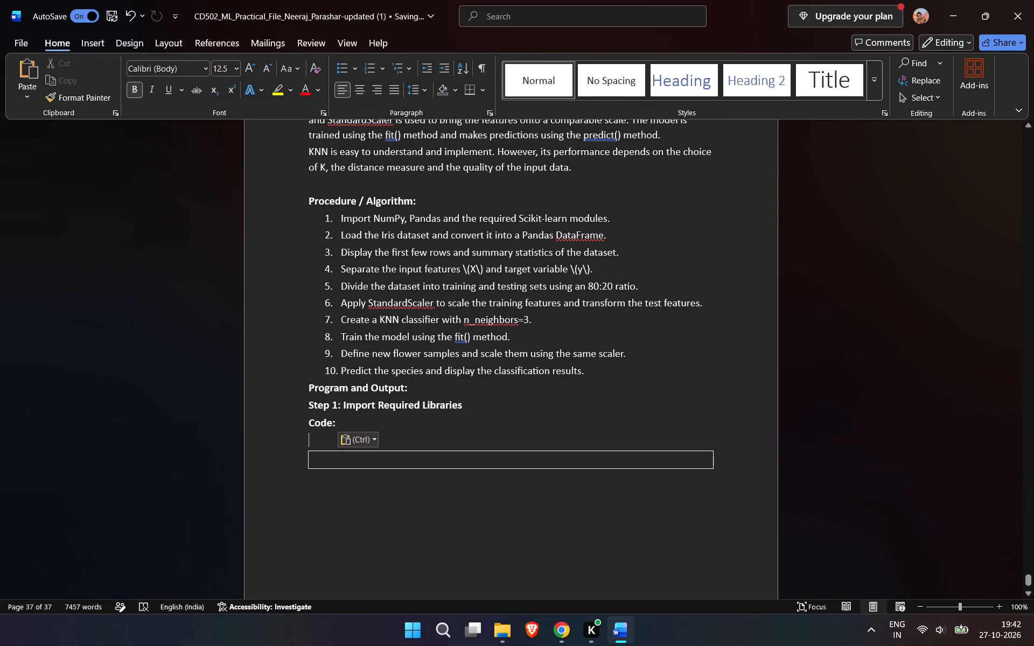
{"action": "key", "text": "BackSpace"}
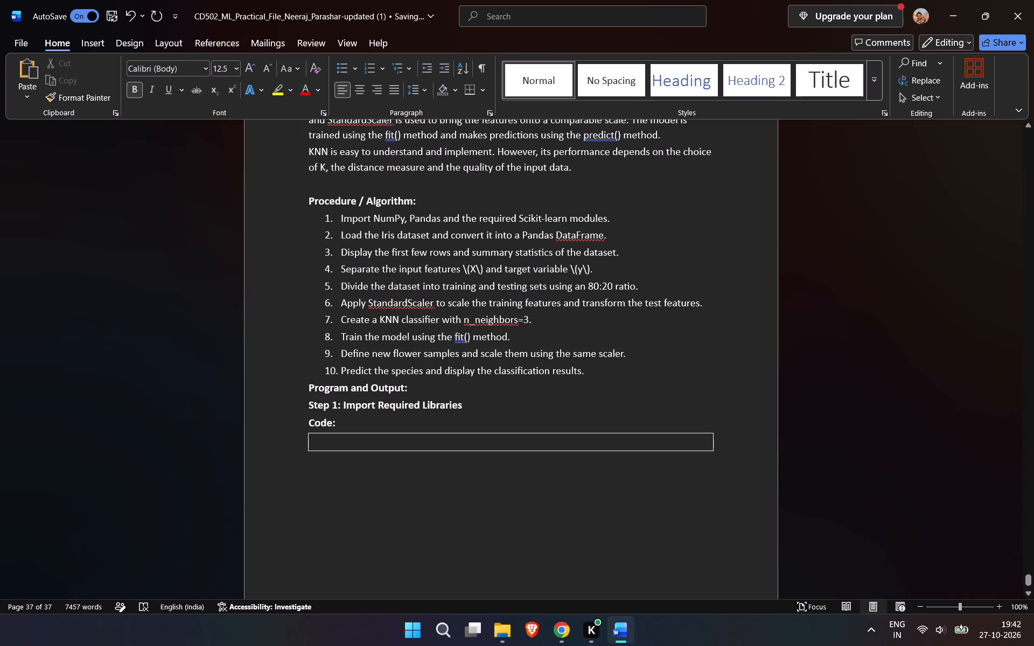
Examine how Experiment No. 04's Program and Output section lays out its step headings, code boxes and outputs.
{"action": "scroll", "coordinate": [347, 426], "scroll_direction": "up", "scroll_amount": 11}
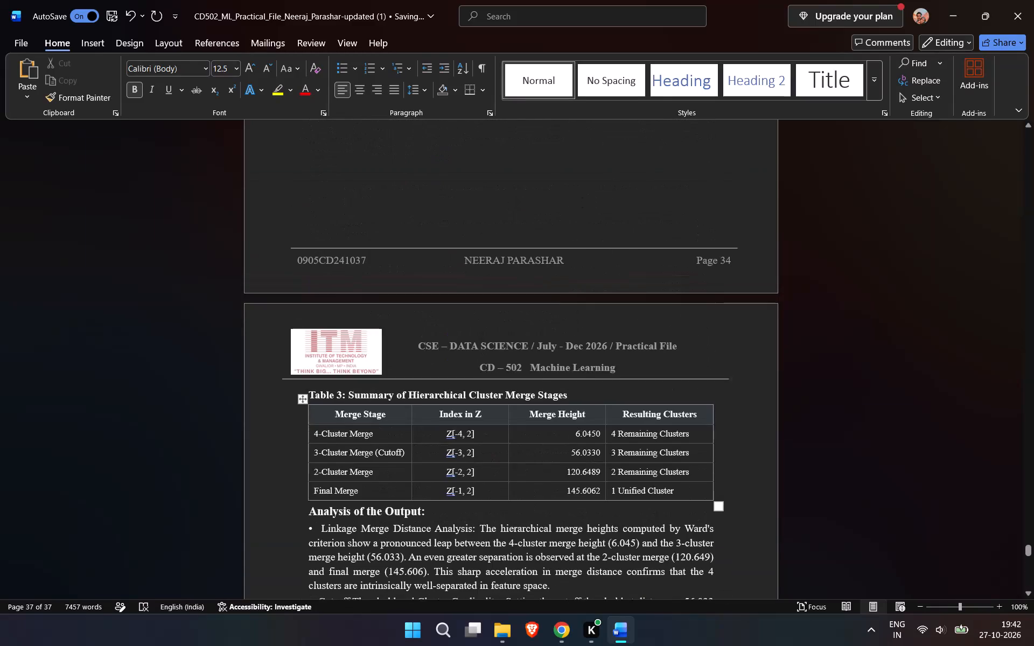
{"action": "scroll", "coordinate": [347, 426], "scroll_direction": "up", "scroll_amount": 3}
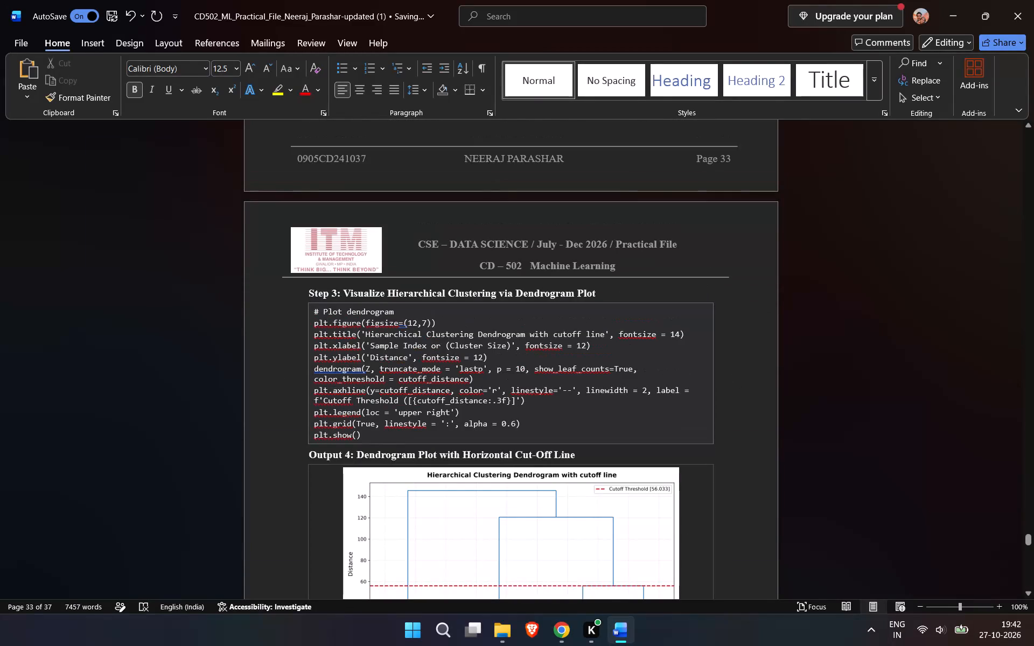
{"action": "scroll", "coordinate": [347, 426], "scroll_direction": "up", "scroll_amount": 9}
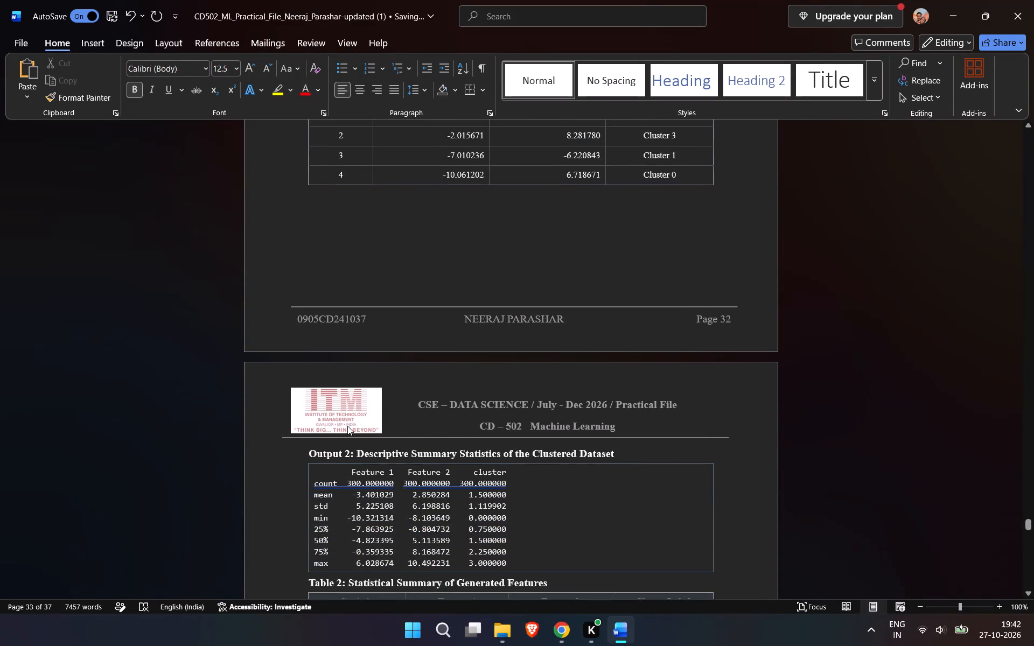
{"action": "scroll", "coordinate": [347, 426], "scroll_direction": "up", "scroll_amount": 1}
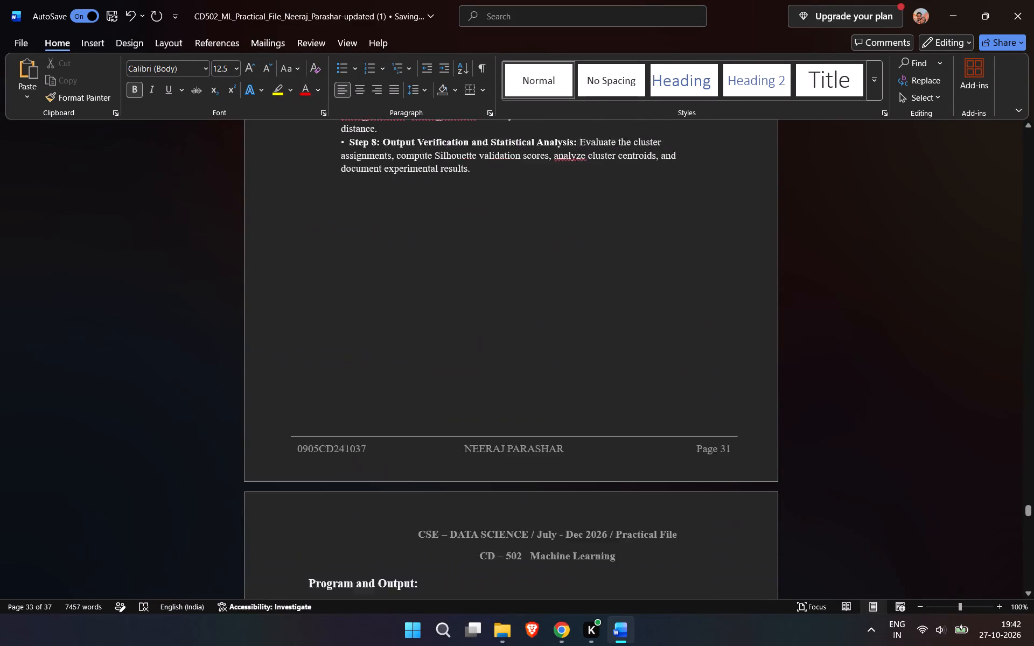
{"action": "scroll", "coordinate": [347, 426], "scroll_direction": "up", "scroll_amount": 2}
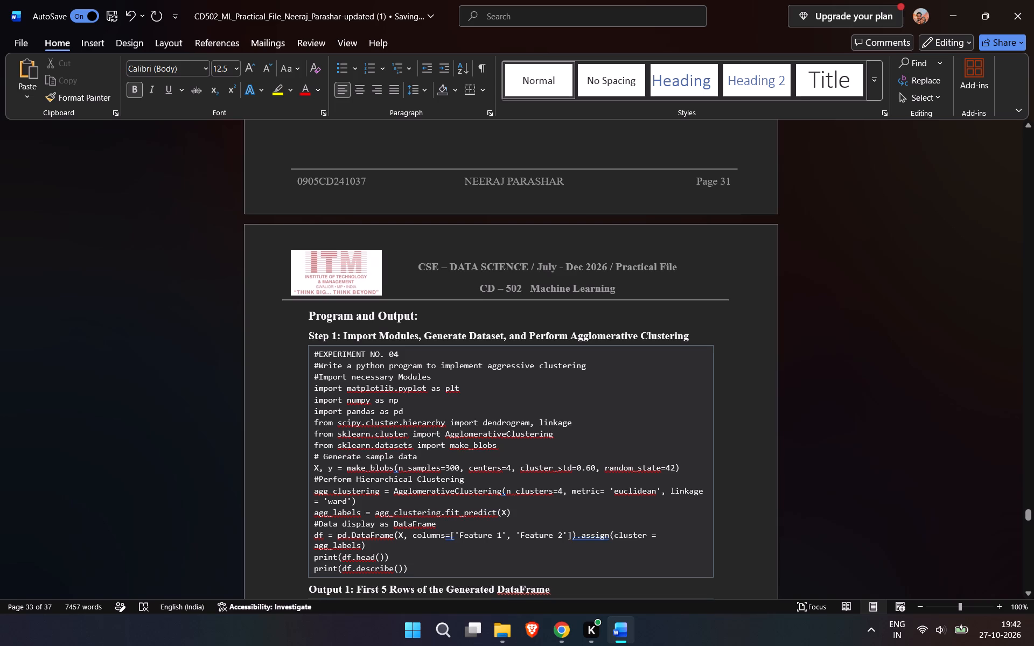
{"action": "scroll", "coordinate": [347, 426], "scroll_direction": "up", "scroll_amount": 2}
{"action": "scroll", "coordinate": [347, 426], "scroll_direction": "down", "scroll_amount": 1}
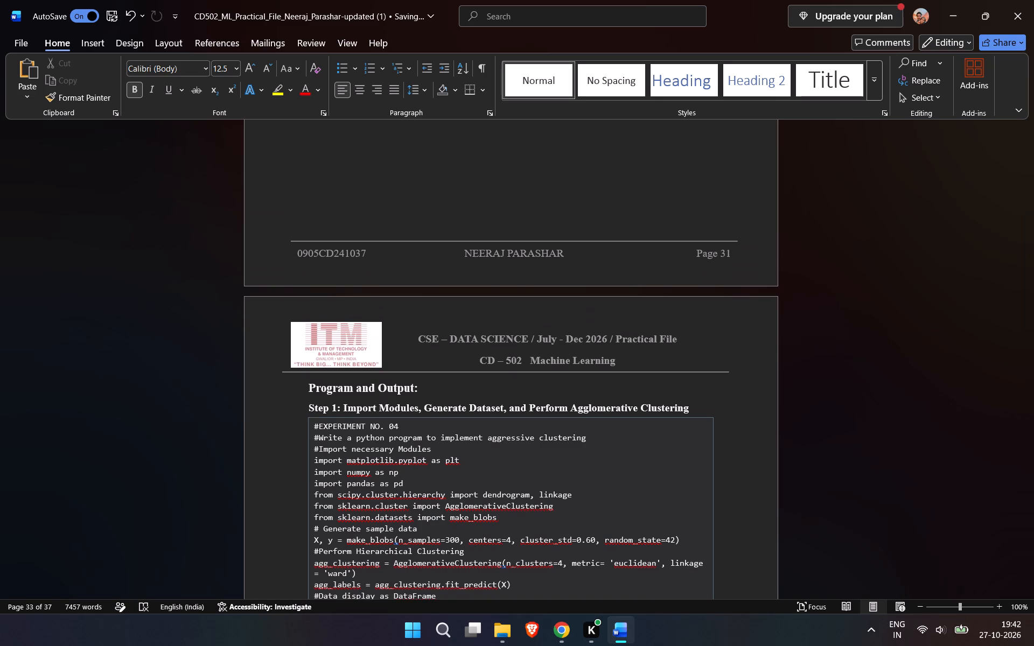
{"action": "scroll", "coordinate": [347, 426], "scroll_direction": "down", "scroll_amount": 2}
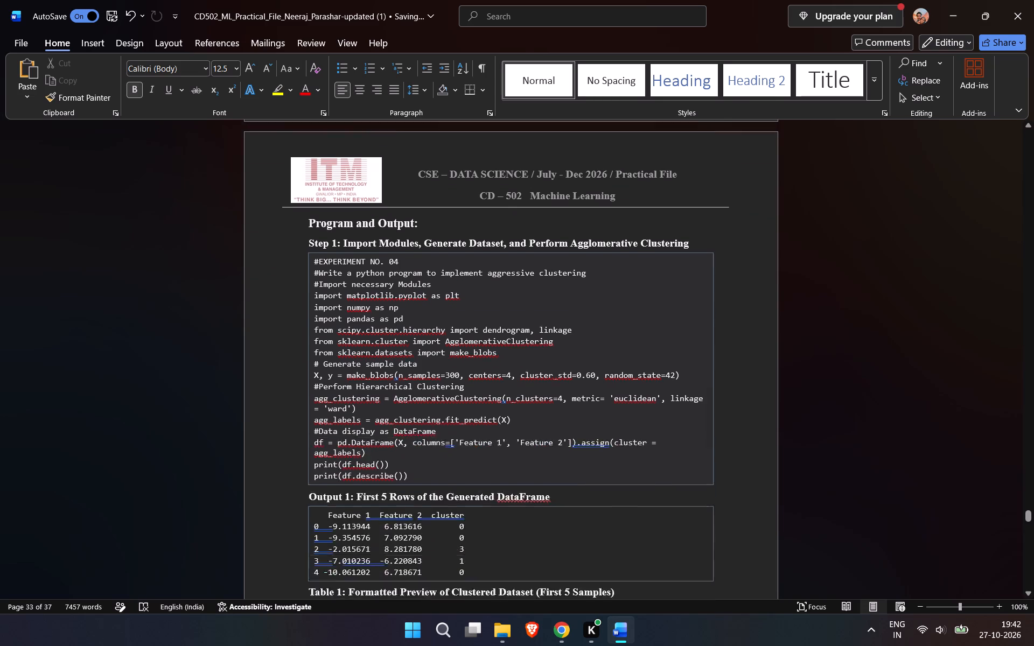
Remove "Code:" from below "Step 1: Import Required Libraries" and add it as a line directly under "Program and Output:" in Experiment No. 05.
{"action": "scroll", "coordinate": [347, 426], "scroll_direction": "down", "scroll_amount": 9}
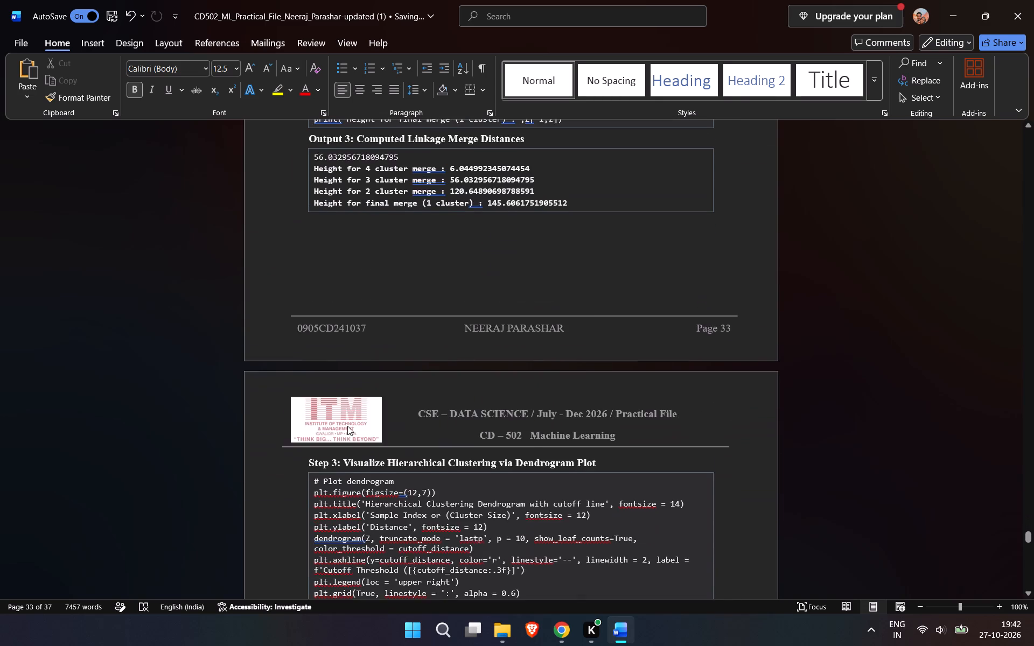
{"action": "scroll", "coordinate": [347, 426], "scroll_direction": "down", "scroll_amount": 13}
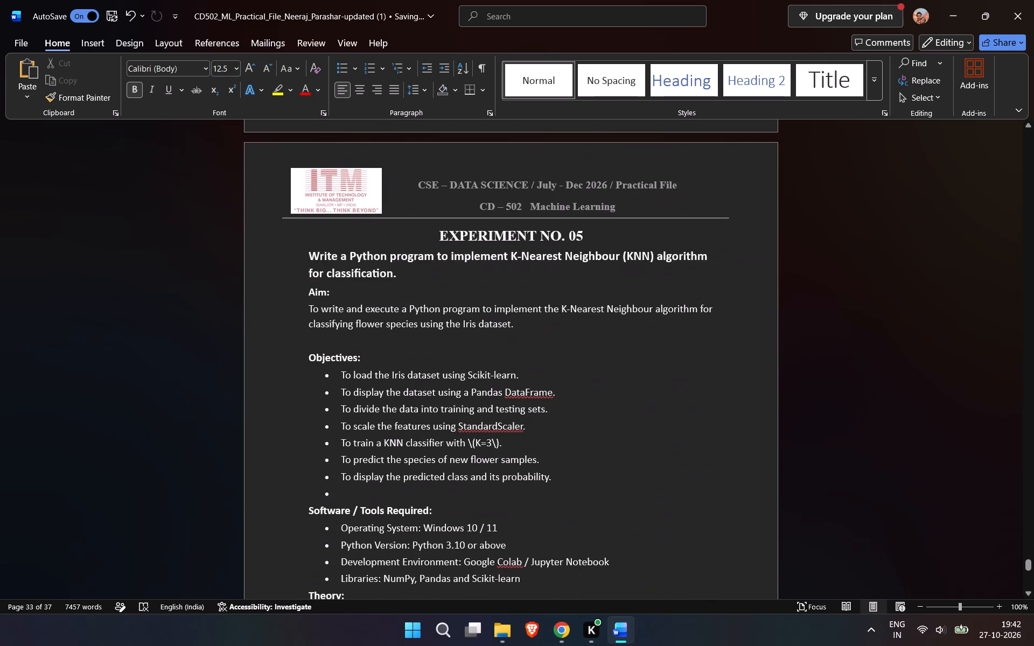
{"action": "scroll", "coordinate": [347, 426], "scroll_direction": "down", "scroll_amount": 4}
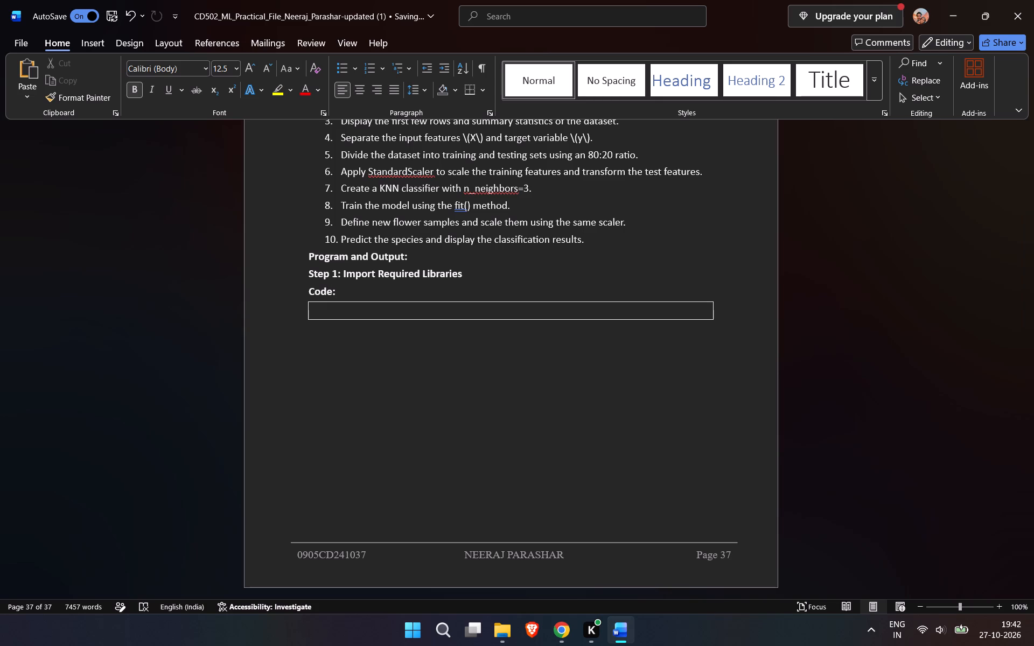
{"action": "key", "text": "BackSpace"}
{"action": "key", "text": "BackSpace"}
{"action": "key", "text": "BackSpace"}
{"action": "key", "text": "BackSpace"}
{"action": "key", "text": "BackSpace"}
{"action": "key", "text": "BackSpace"}
{"action": "left_click", "coordinate": [421, 258]}
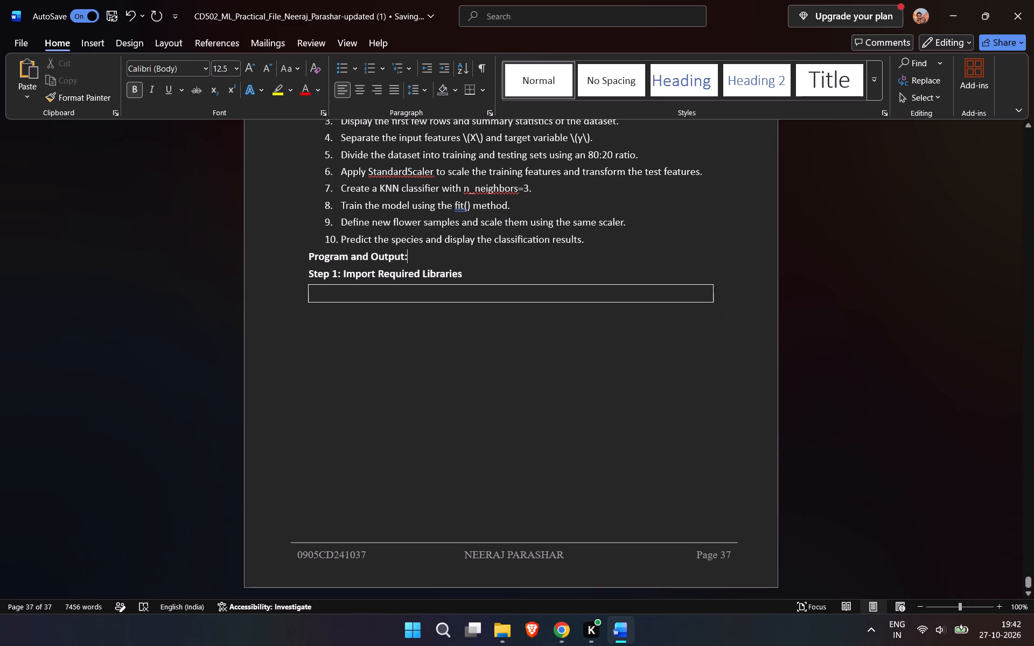
{"action": "key", "text": "Return"}
{"action": "type", "text": "code"}
{"action": "key", "text": "shift+colon"}
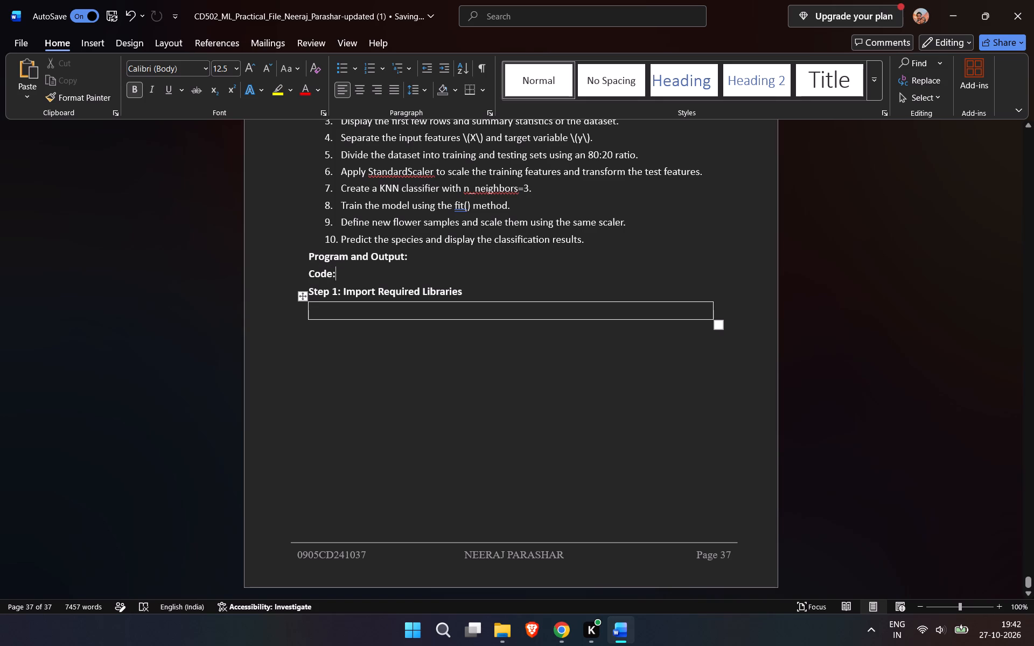
Check the font and size used in the Step 3 code box of Experiment No. 04.
{"action": "left_click", "coordinate": [421, 316]}
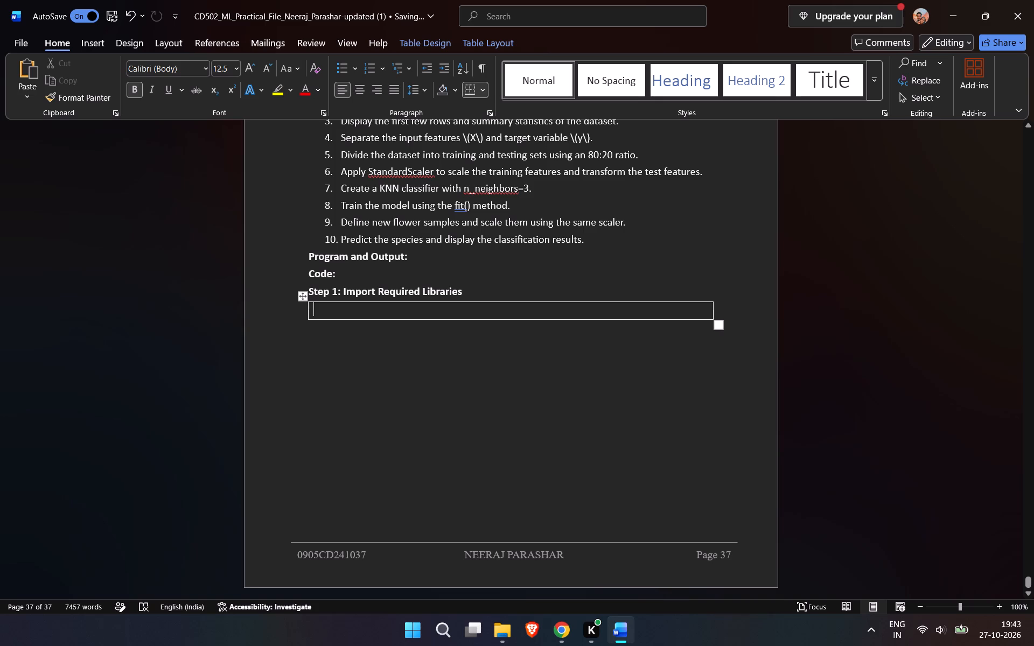
{"action": "scroll", "coordinate": [511, 354], "scroll_direction": "up", "scroll_amount": 2}
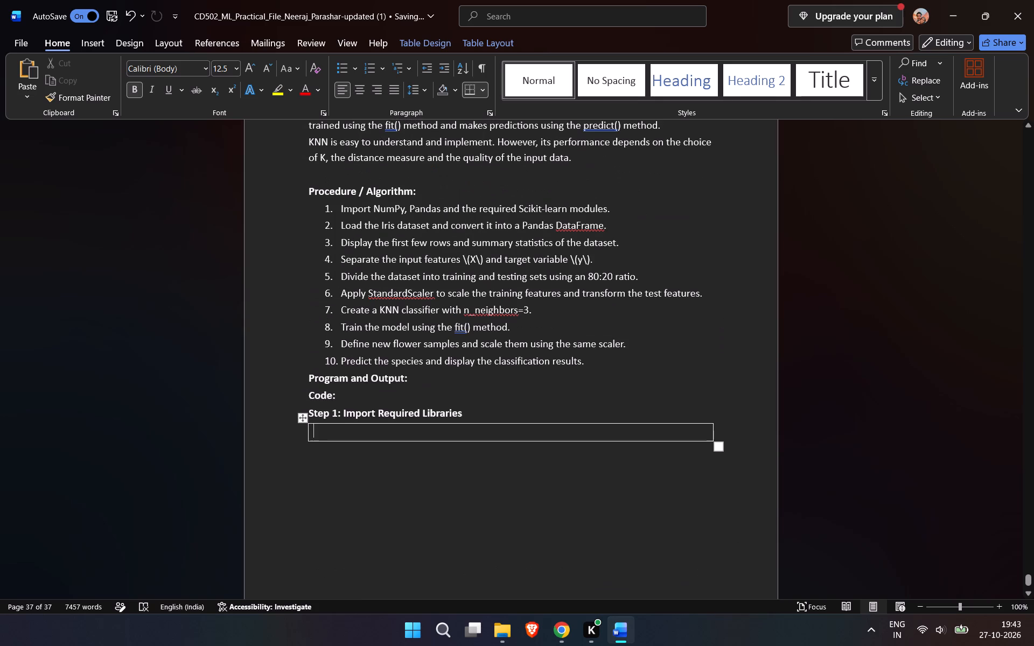
{"action": "scroll", "coordinate": [511, 354], "scroll_direction": "up", "scroll_amount": 2}
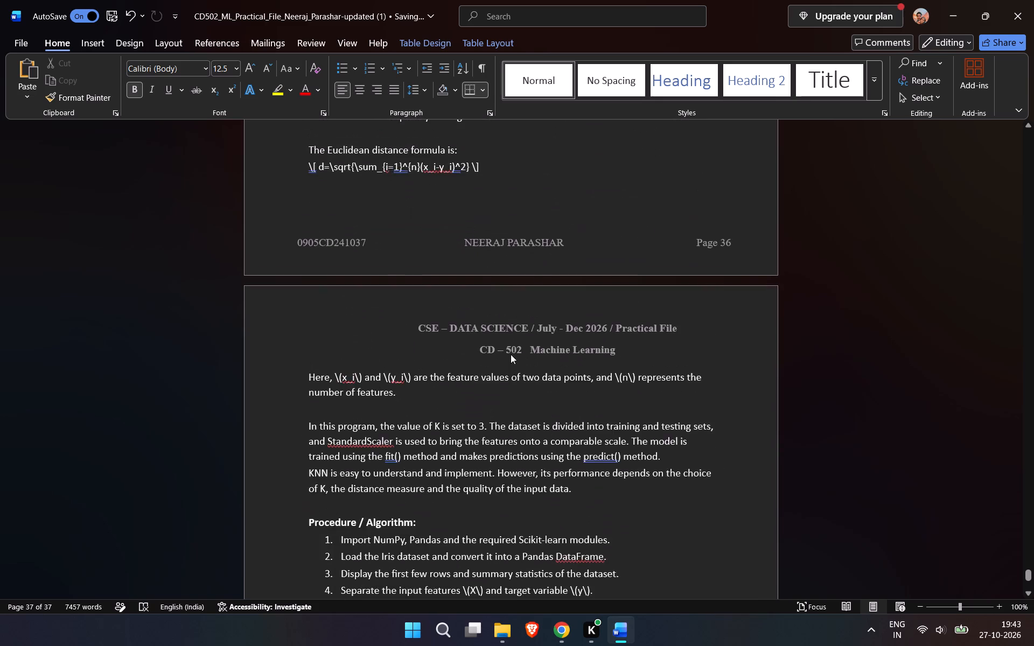
{"action": "scroll", "coordinate": [511, 354], "scroll_direction": "up", "scroll_amount": 9}
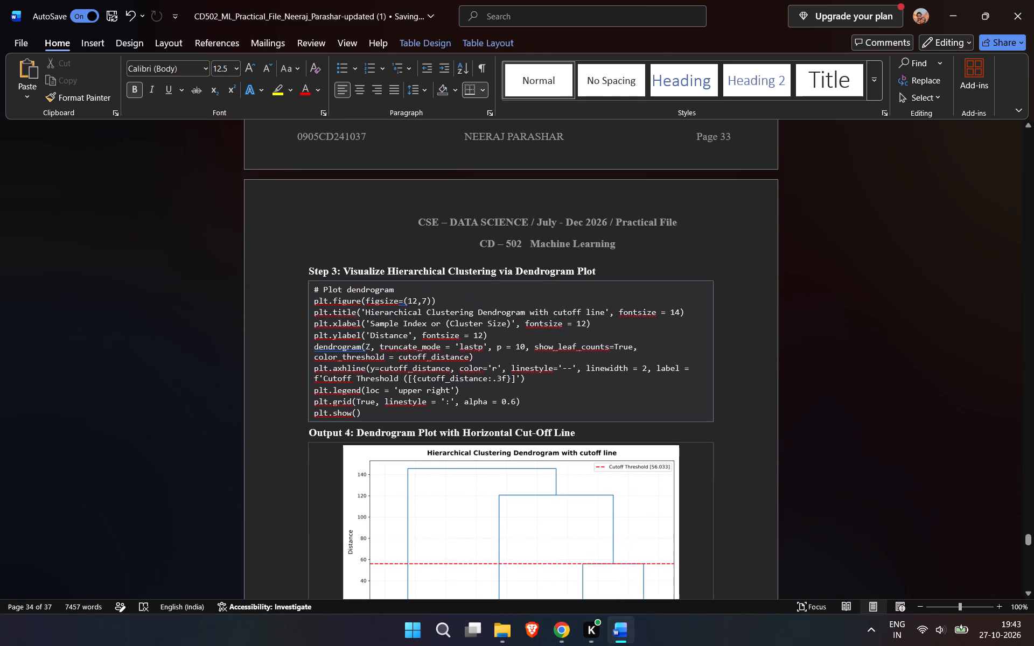
{"action": "scroll", "coordinate": [511, 354], "scroll_direction": "up", "scroll_amount": 2}
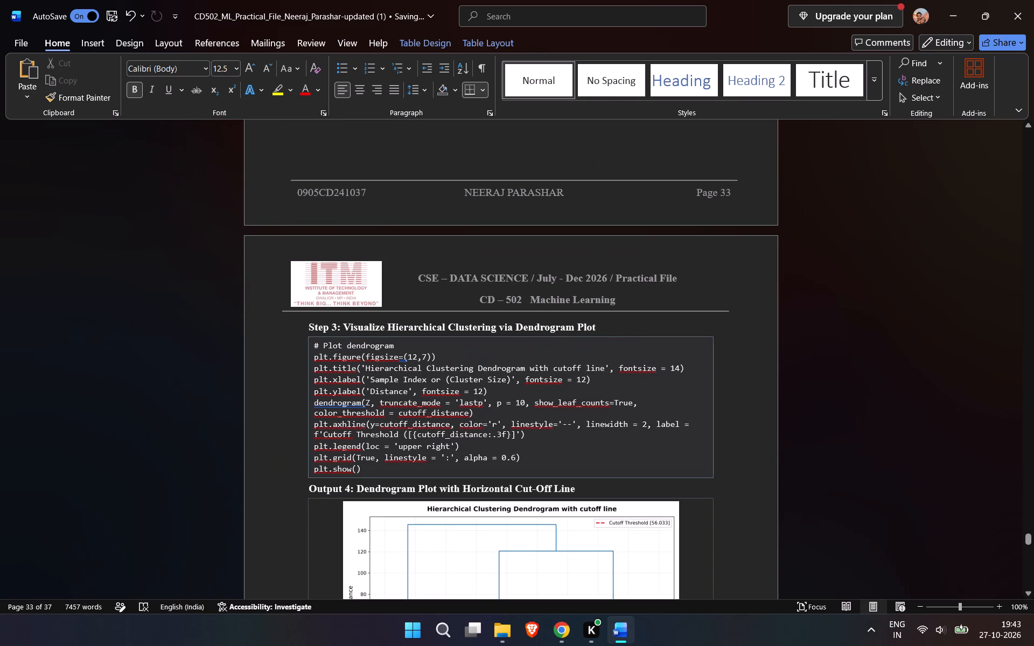
{"action": "left_click", "coordinate": [446, 368]}
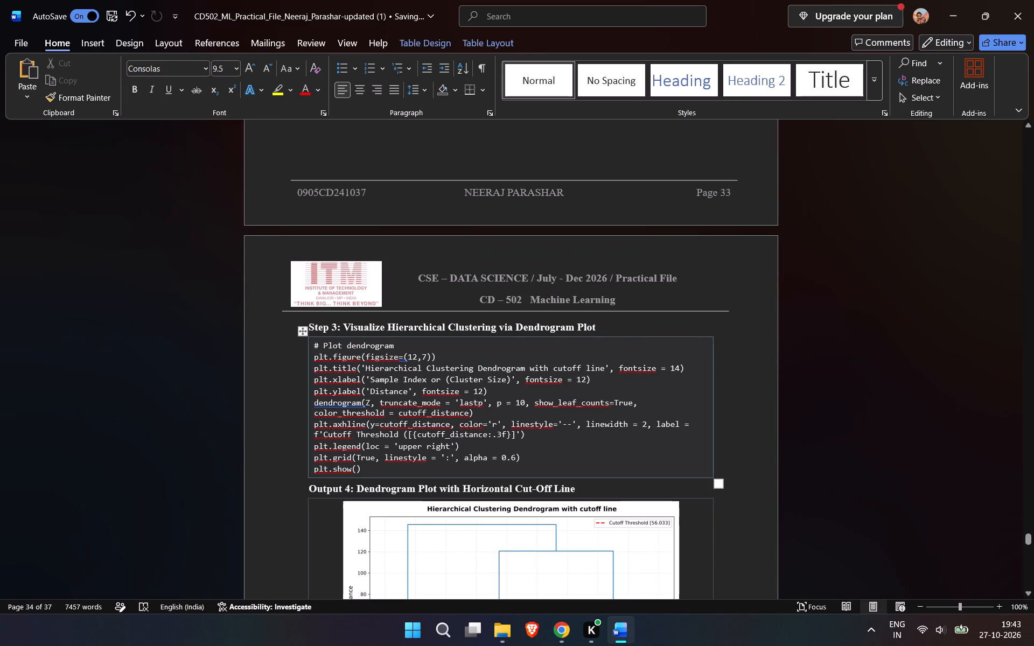
Set the font size to 9.5 in the empty box below "Step 1: Import Required Libraries" in Experiment No. 05.
{"action": "scroll", "coordinate": [446, 368], "scroll_direction": "down", "scroll_amount": 1}
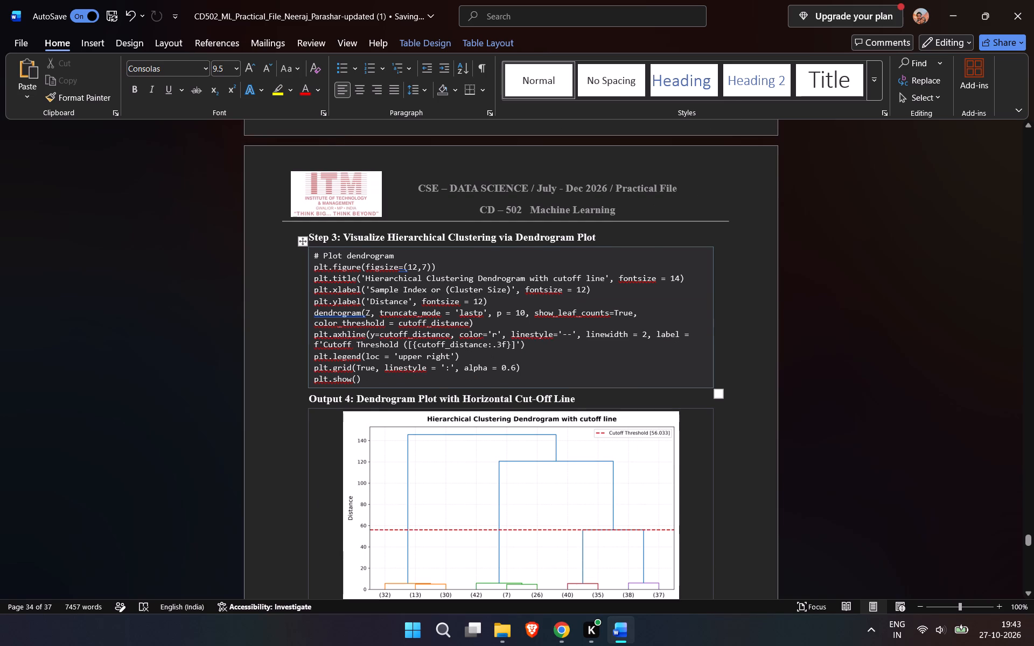
{"action": "scroll", "coordinate": [446, 368], "scroll_direction": "down", "scroll_amount": 4}
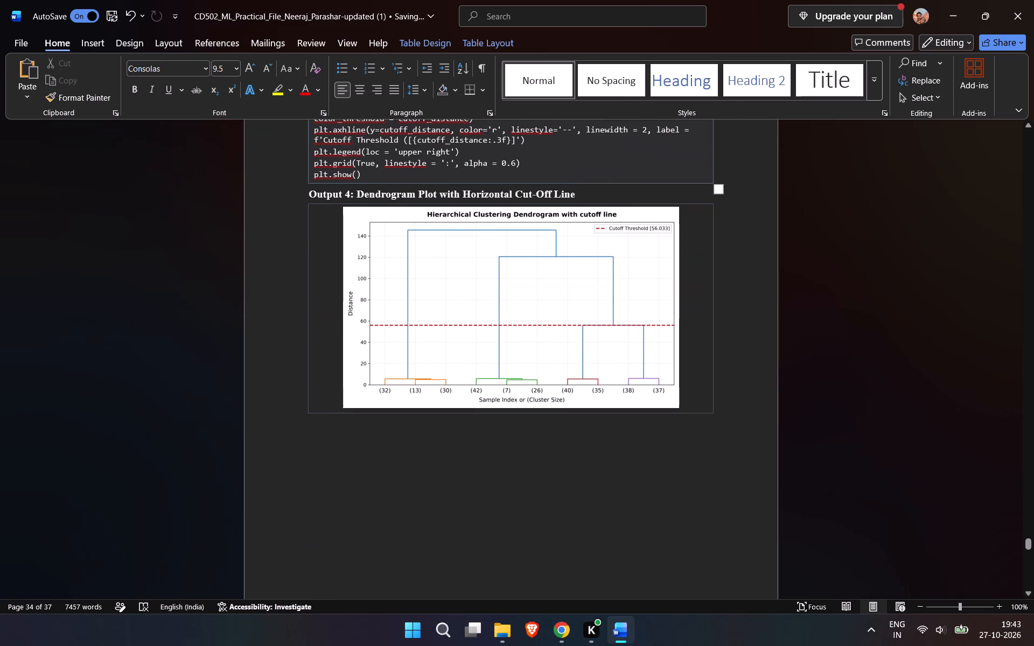
{"action": "scroll", "coordinate": [446, 368], "scroll_direction": "down", "scroll_amount": 6}
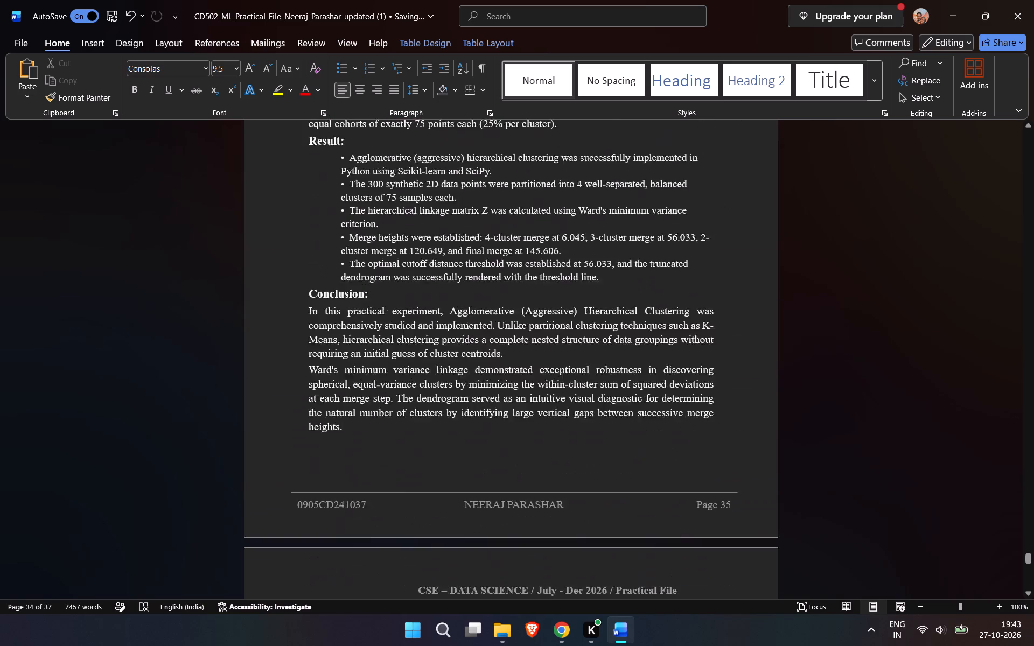
{"action": "scroll", "coordinate": [446, 368], "scroll_direction": "down", "scroll_amount": 8}
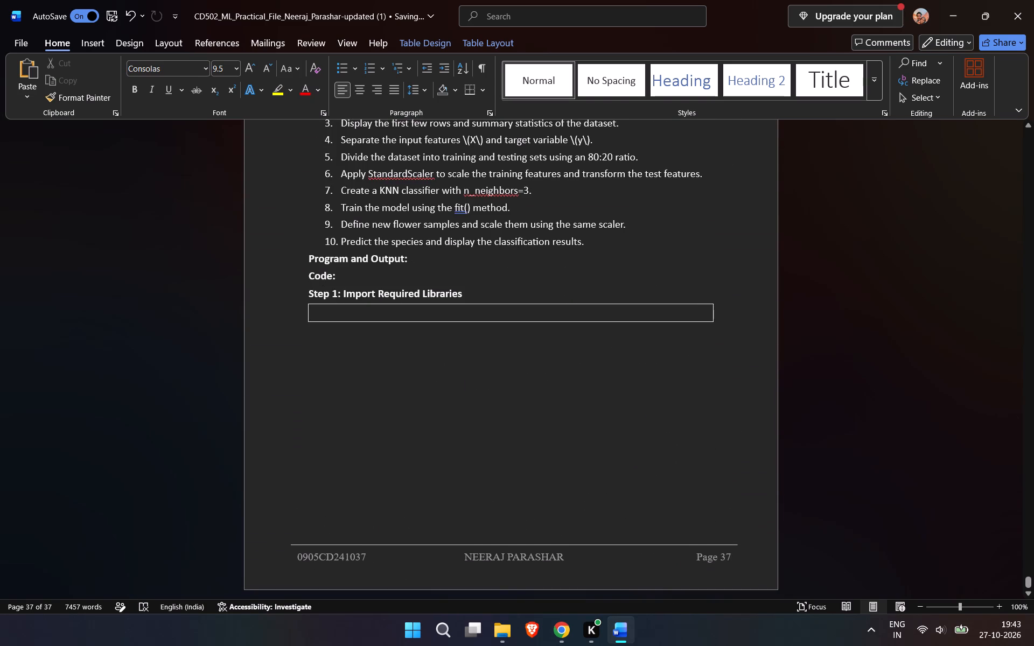
{"action": "left_click", "coordinate": [464, 317]}
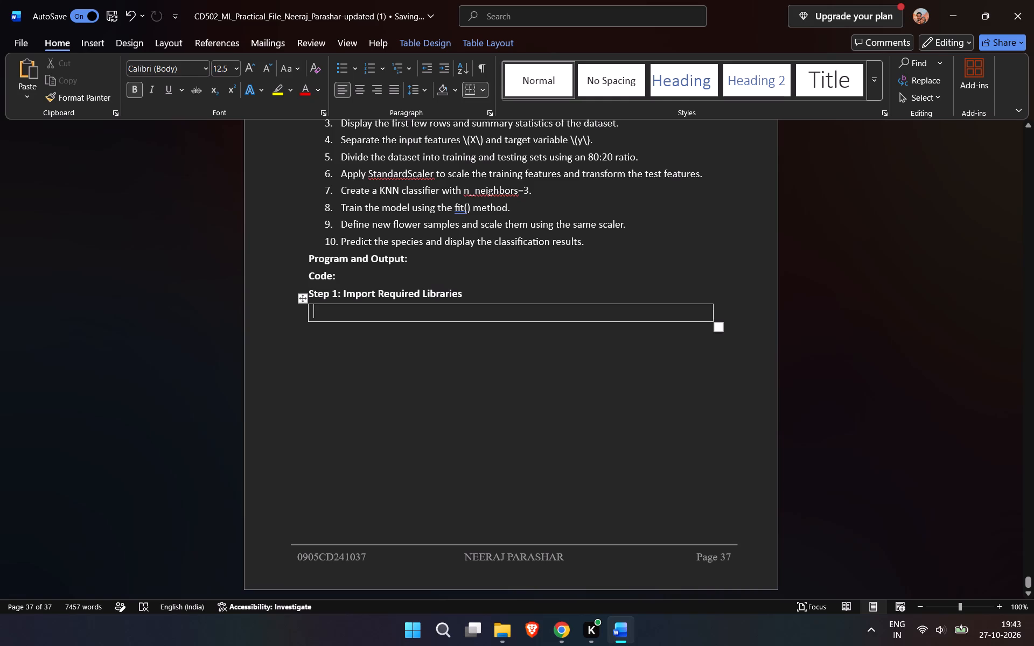
{"action": "left_click", "coordinate": [218, 66]}
{"action": "left_click", "coordinate": [218, 66]}
{"action": "key", "text": "Right"}
{"action": "key", "text": "BackSpace"}
{"action": "key", "text": "BackSpace"}
{"action": "key", "text": "9"}
{"action": "left_click", "coordinate": [349, 315]}
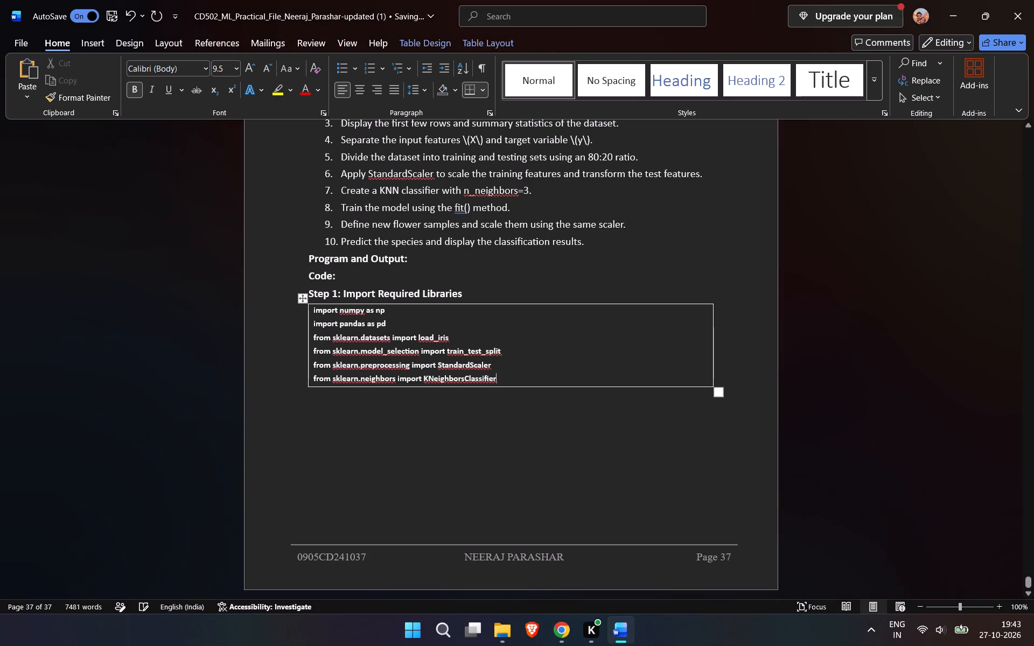
Remove the bold formatting from all the import code lines in the Step 1 box.
{"action": "left_click", "coordinate": [506, 376]}
{"action": "left_click_drag", "start_coordinate": [506, 376], "coordinate": [311, 294]}
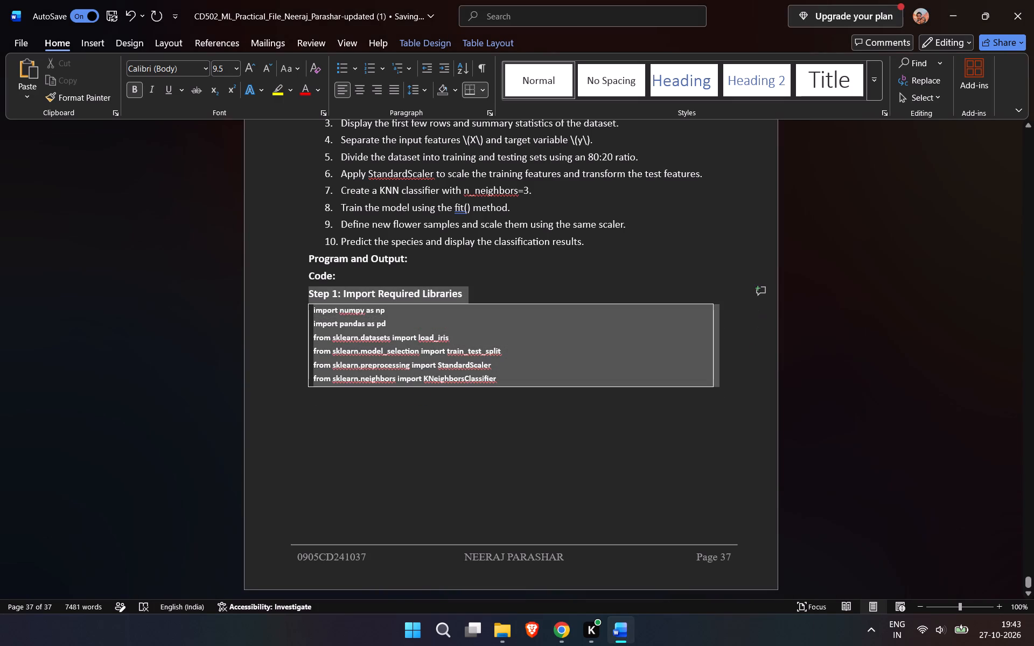
{"action": "left_click_drag", "start_coordinate": [311, 294], "coordinate": [311, 311]}
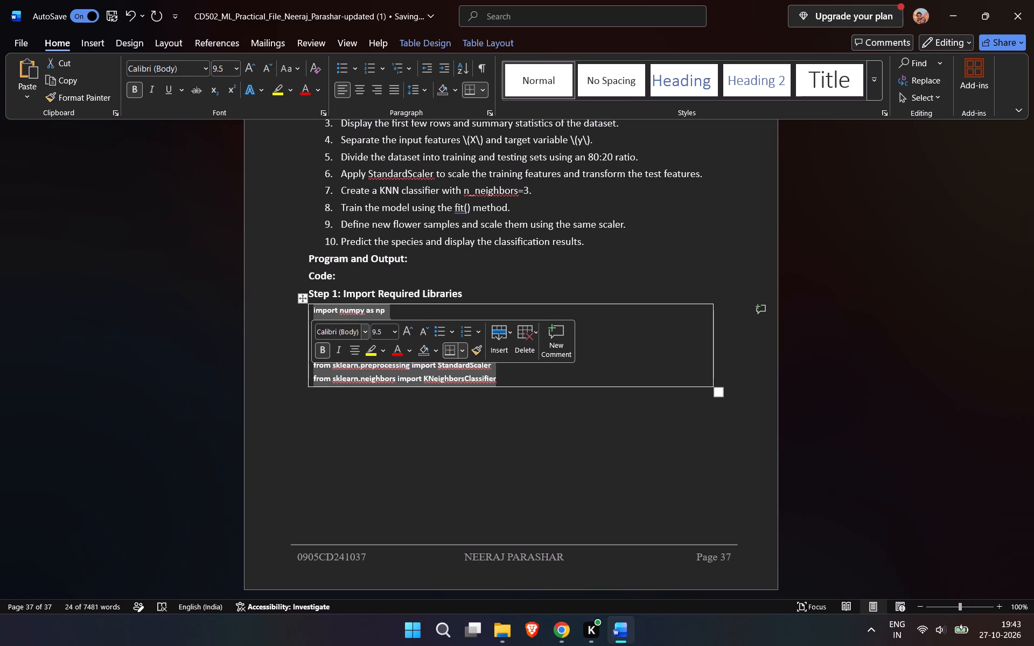
{"action": "left_click", "coordinate": [325, 354]}
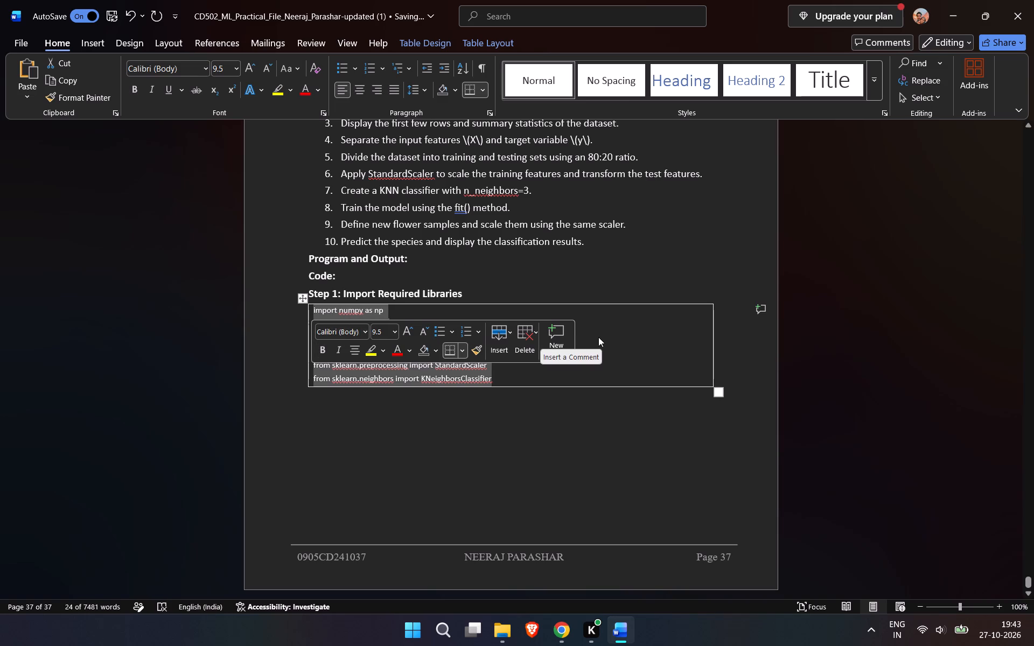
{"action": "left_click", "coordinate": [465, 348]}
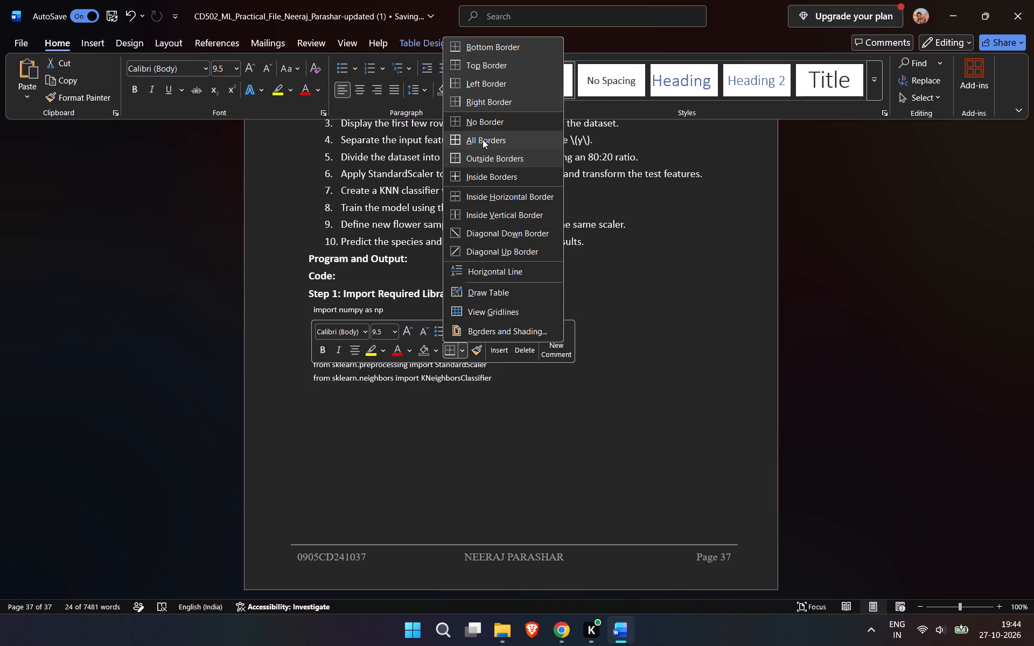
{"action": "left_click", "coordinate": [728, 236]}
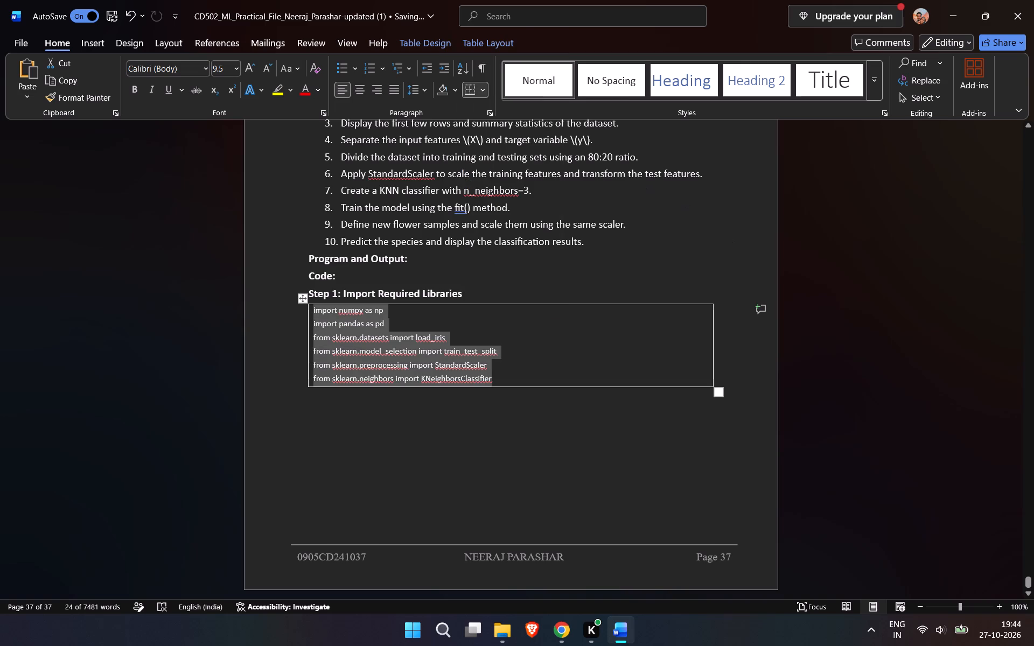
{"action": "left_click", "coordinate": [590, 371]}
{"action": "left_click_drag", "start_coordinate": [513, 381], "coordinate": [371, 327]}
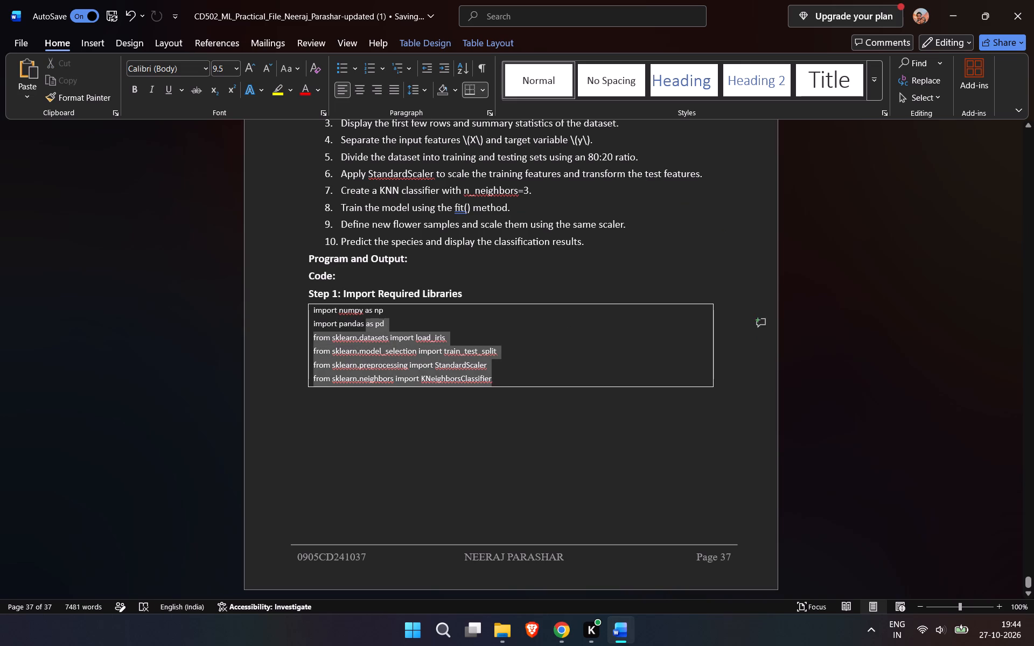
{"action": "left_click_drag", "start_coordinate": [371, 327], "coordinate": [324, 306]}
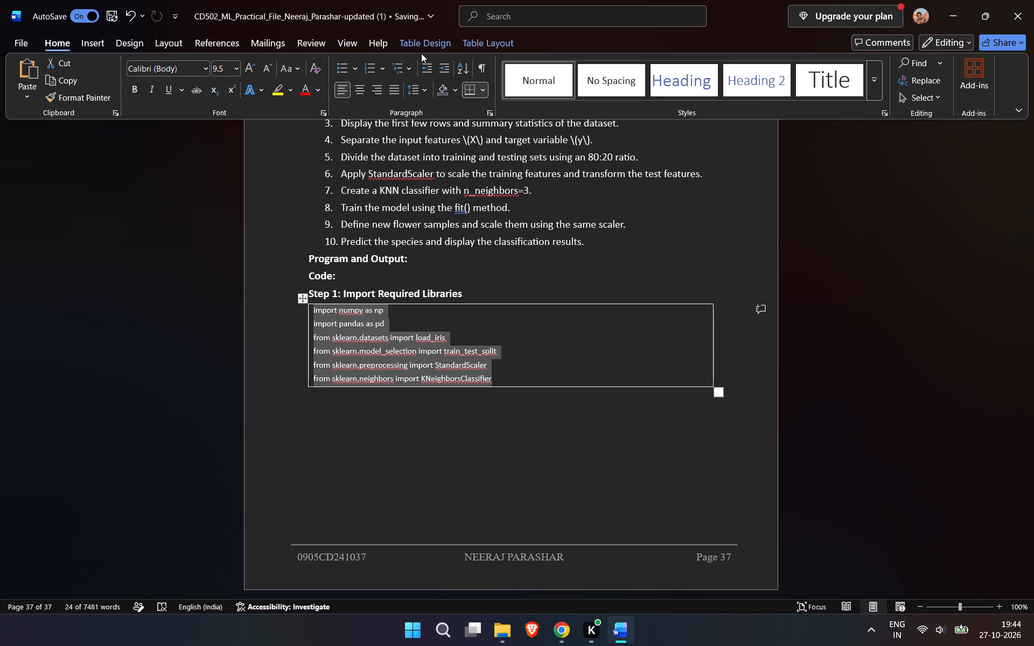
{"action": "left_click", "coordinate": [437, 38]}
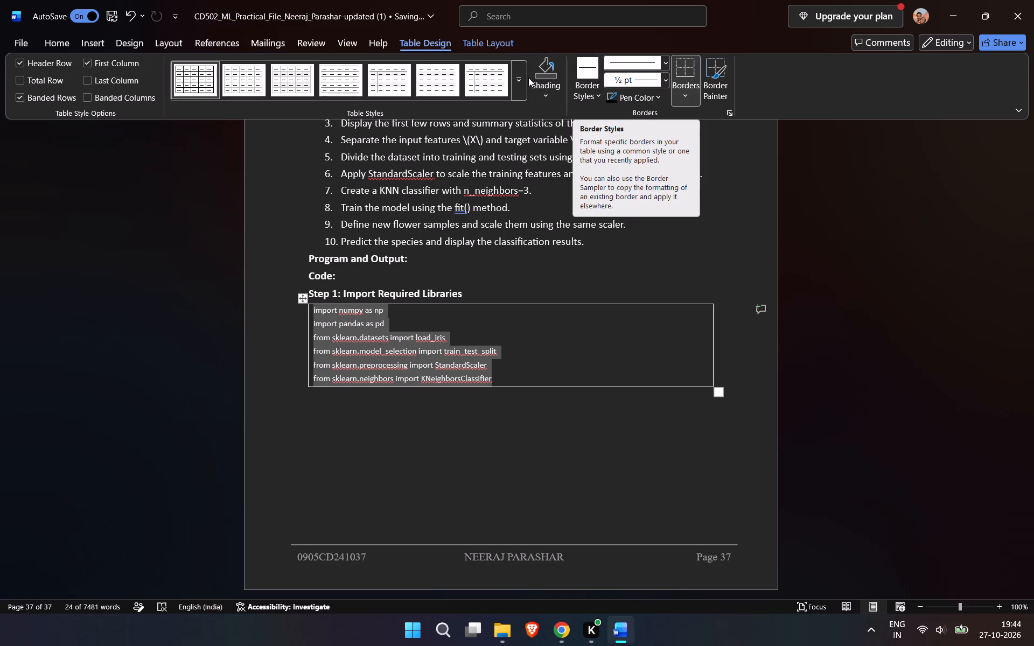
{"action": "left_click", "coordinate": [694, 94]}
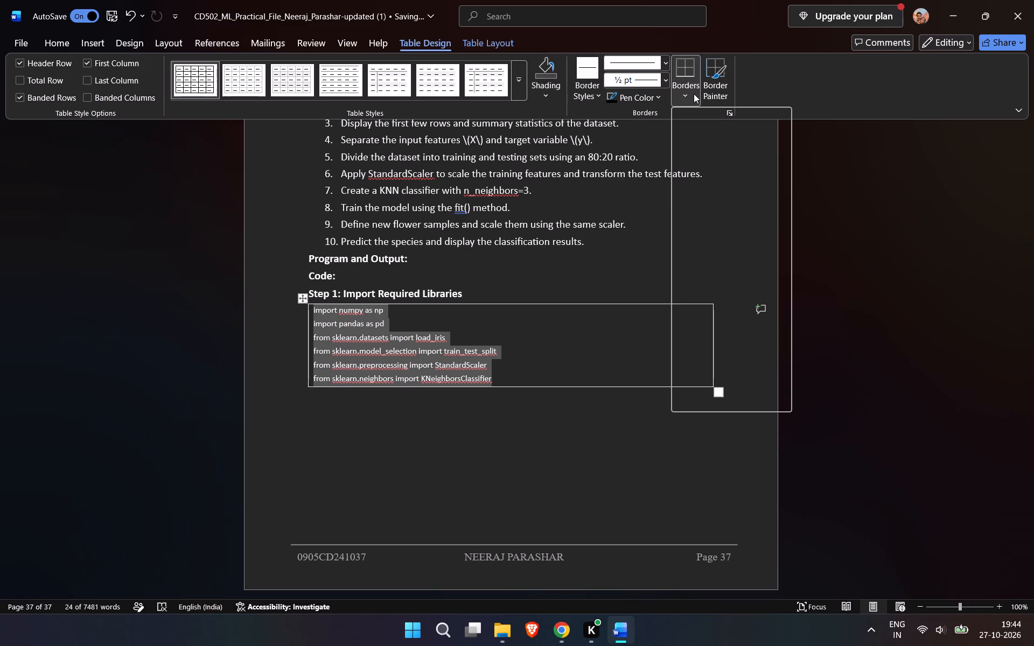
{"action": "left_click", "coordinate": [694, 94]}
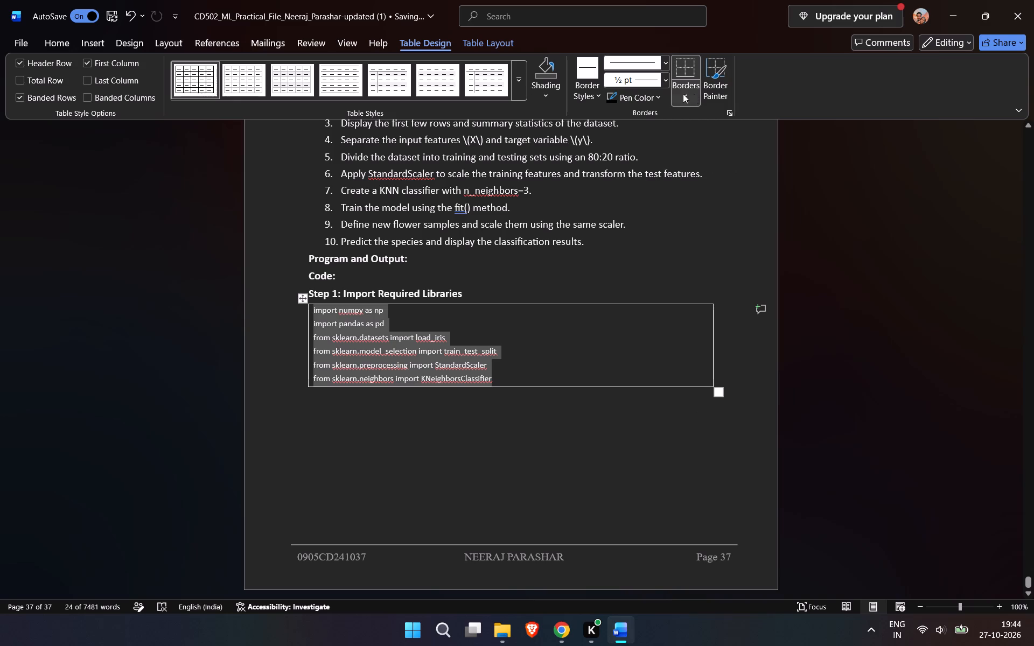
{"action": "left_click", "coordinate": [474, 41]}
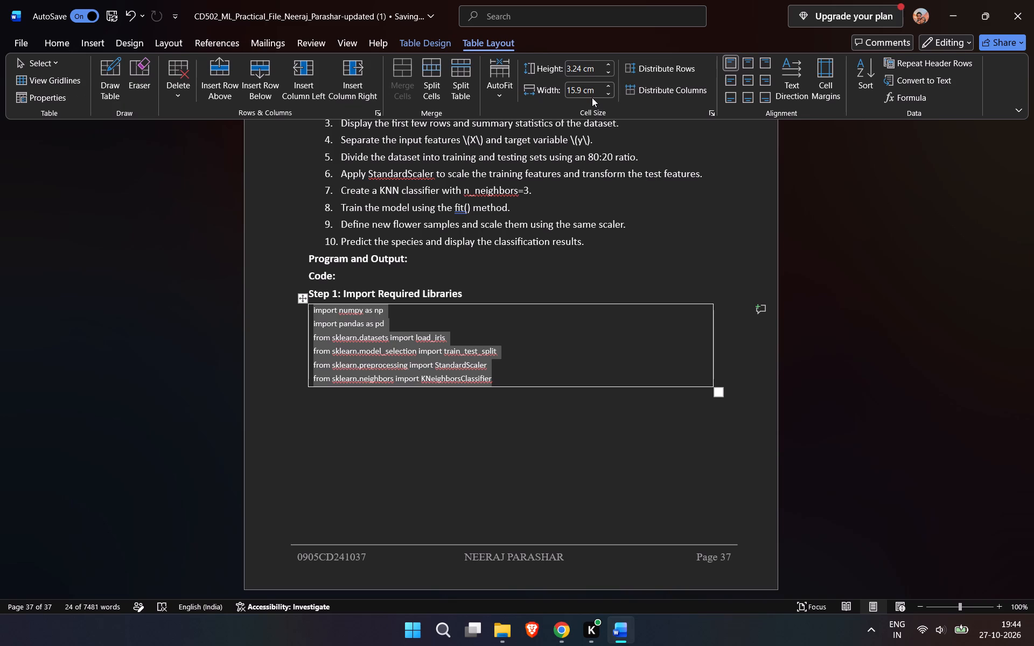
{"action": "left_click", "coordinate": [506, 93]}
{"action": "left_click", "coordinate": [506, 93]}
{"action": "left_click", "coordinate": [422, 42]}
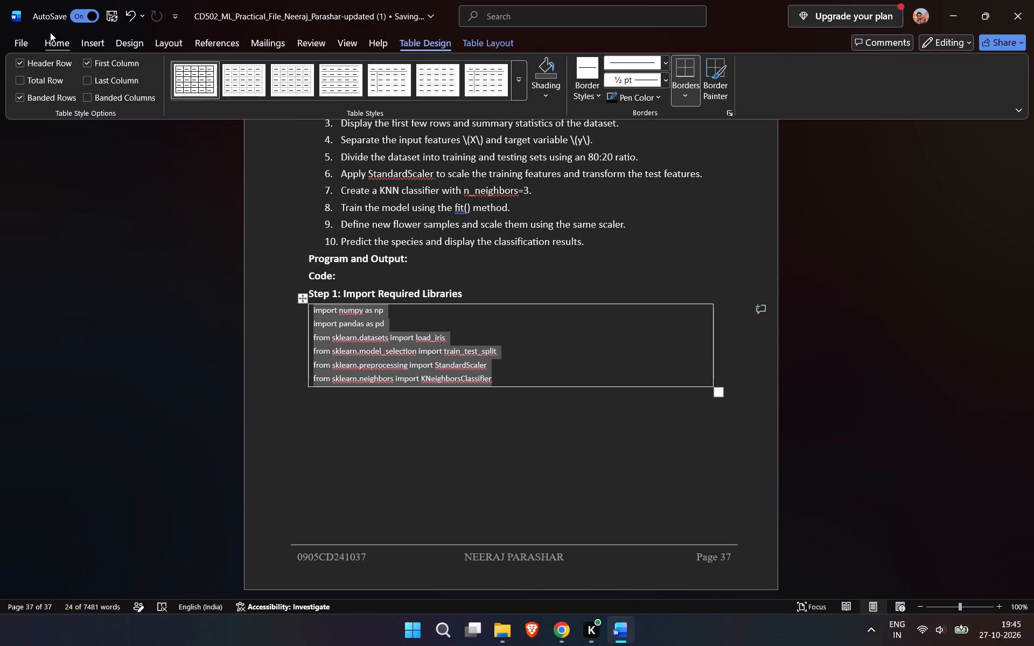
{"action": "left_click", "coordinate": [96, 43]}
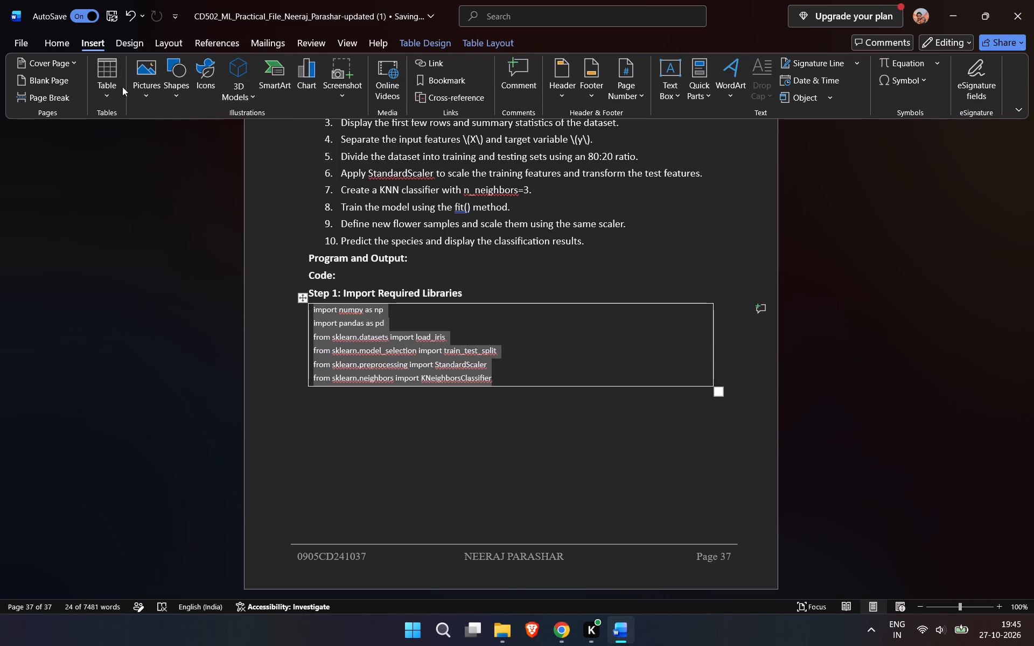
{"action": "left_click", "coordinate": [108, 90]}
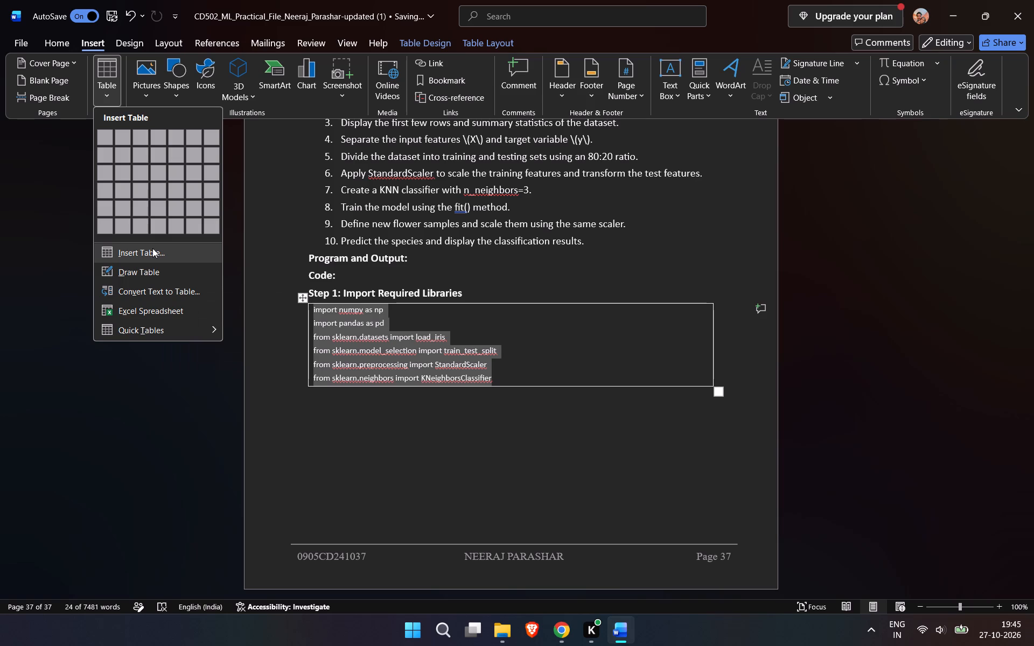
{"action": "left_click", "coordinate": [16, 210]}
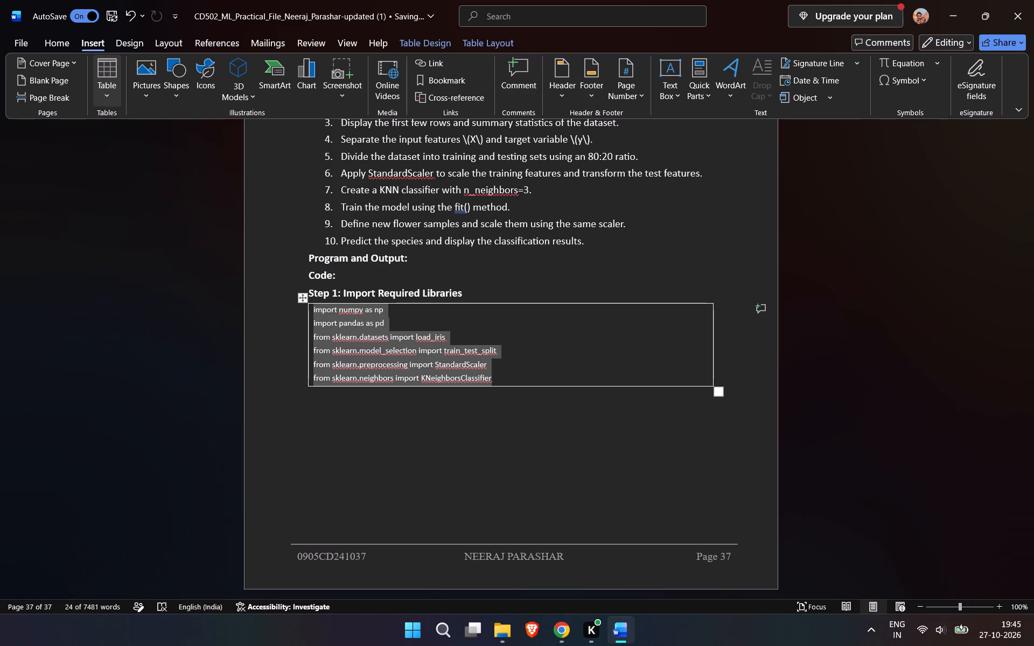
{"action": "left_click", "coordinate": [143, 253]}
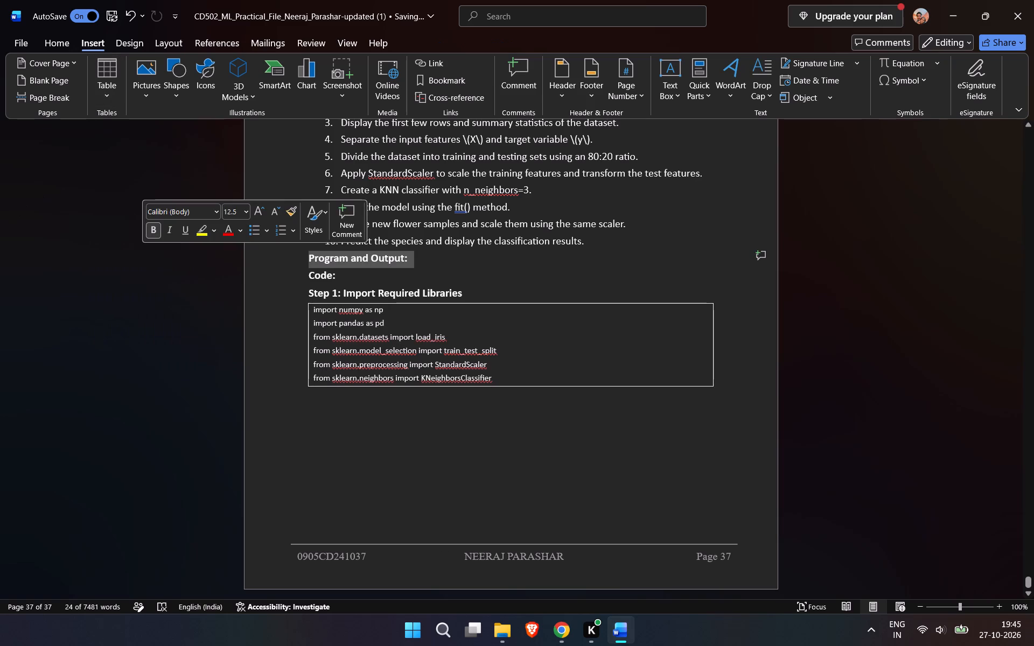
Examine the code and output boxes of Experiment No. 04 for comparison with the Step 1 box in Experiment No. 05.
{"action": "scroll", "coordinate": [500, 197], "scroll_direction": "up", "scroll_amount": 4}
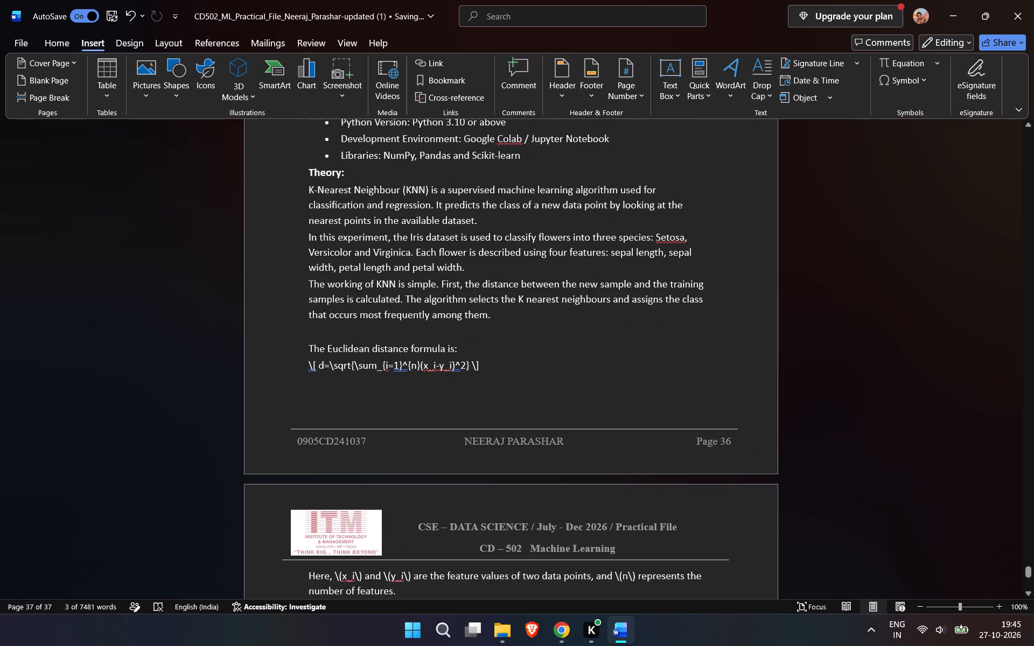
{"action": "scroll", "coordinate": [500, 197], "scroll_direction": "up", "scroll_amount": 13}
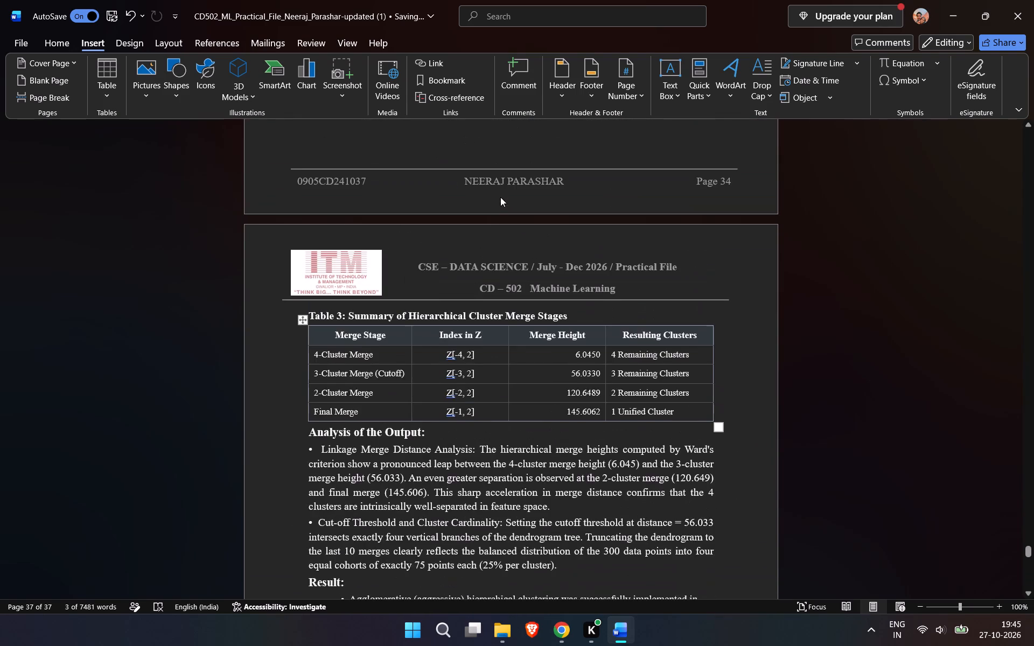
{"action": "scroll", "coordinate": [500, 197], "scroll_direction": "up", "scroll_amount": 6}
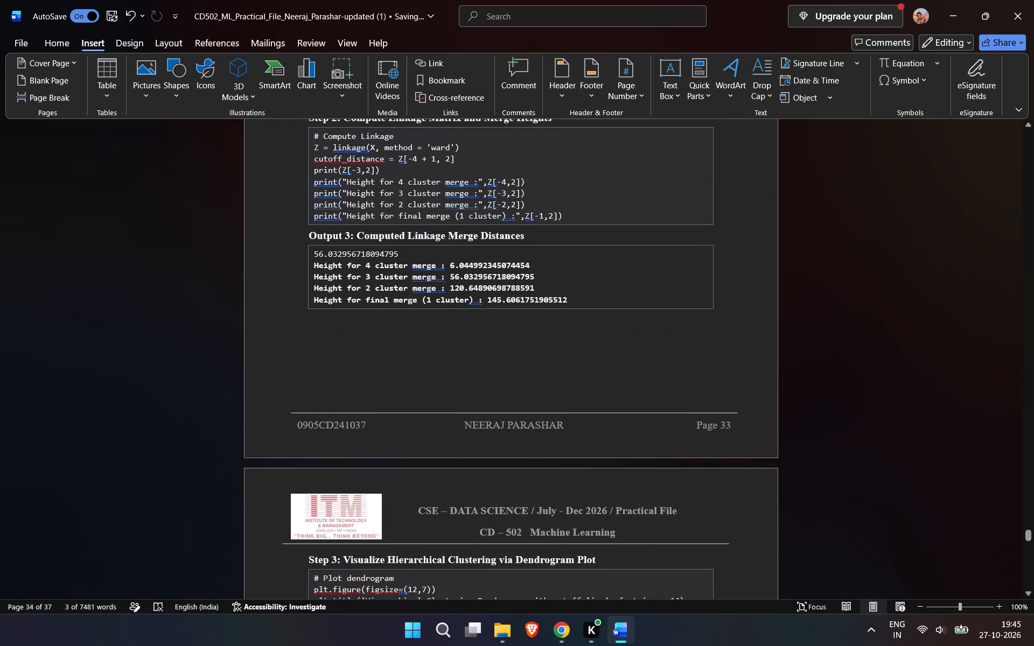
{"action": "scroll", "coordinate": [419, 276], "scroll_direction": "up", "scroll_amount": 1}
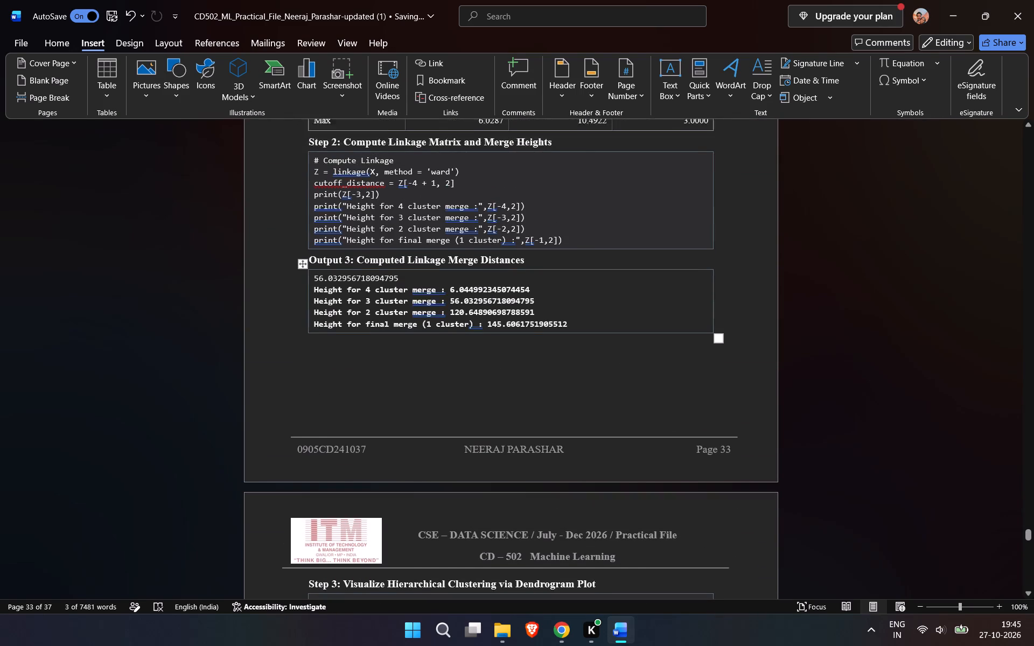
{"action": "scroll", "coordinate": [419, 276], "scroll_direction": "up", "scroll_amount": 3}
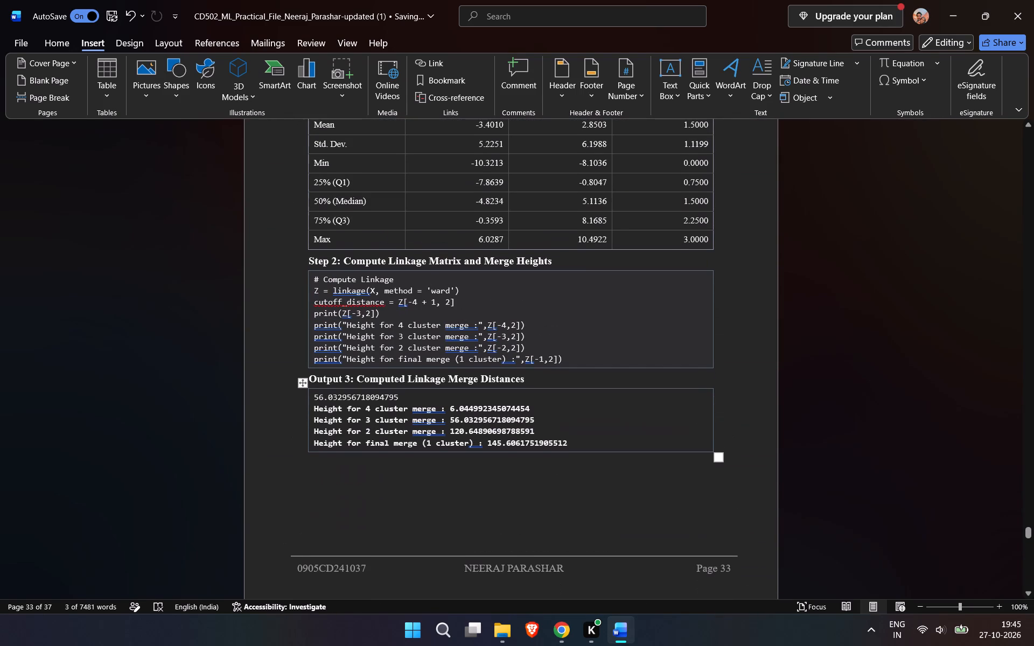
{"action": "scroll", "coordinate": [419, 276], "scroll_direction": "up", "scroll_amount": 1}
{"action": "scroll", "coordinate": [419, 276], "scroll_direction": "down", "scroll_amount": 2}
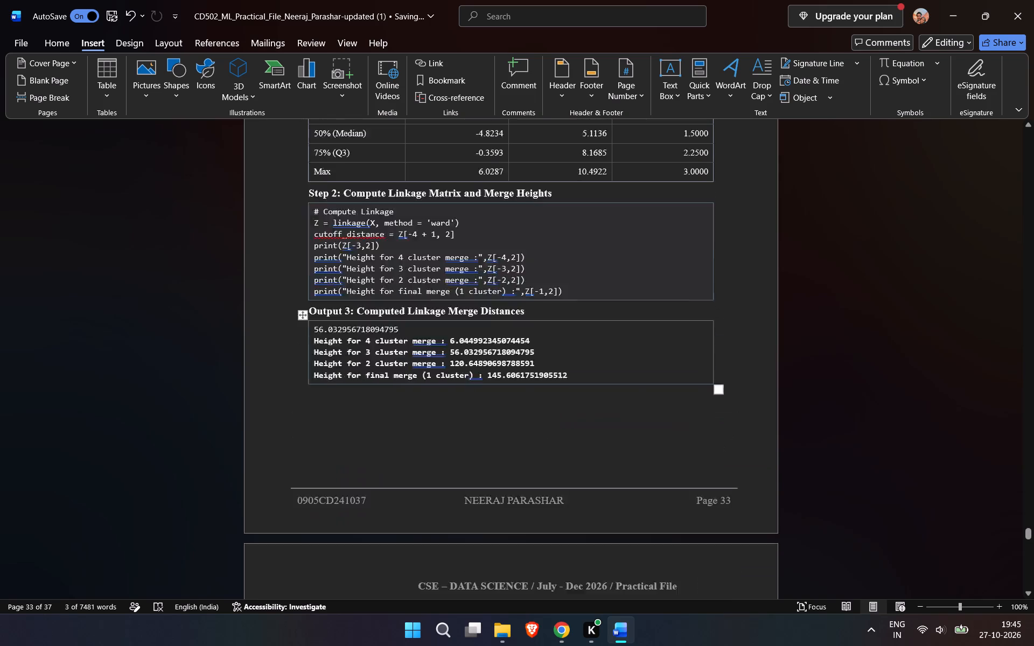
{"action": "scroll", "coordinate": [419, 276], "scroll_direction": "down", "scroll_amount": 14}
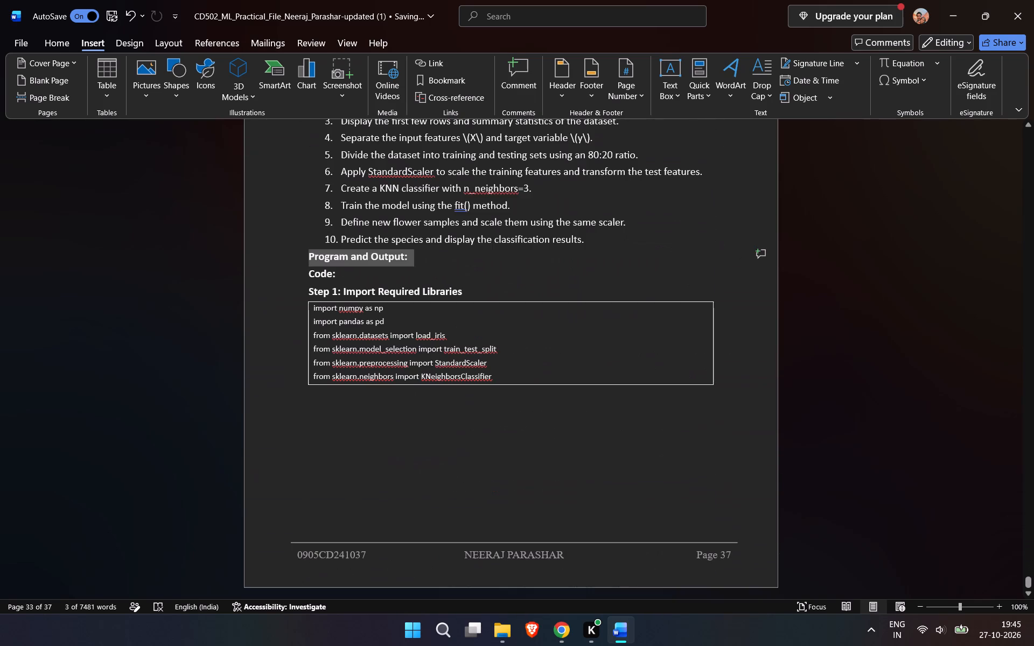
{"action": "scroll", "coordinate": [419, 276], "scroll_direction": "down", "scroll_amount": 1}
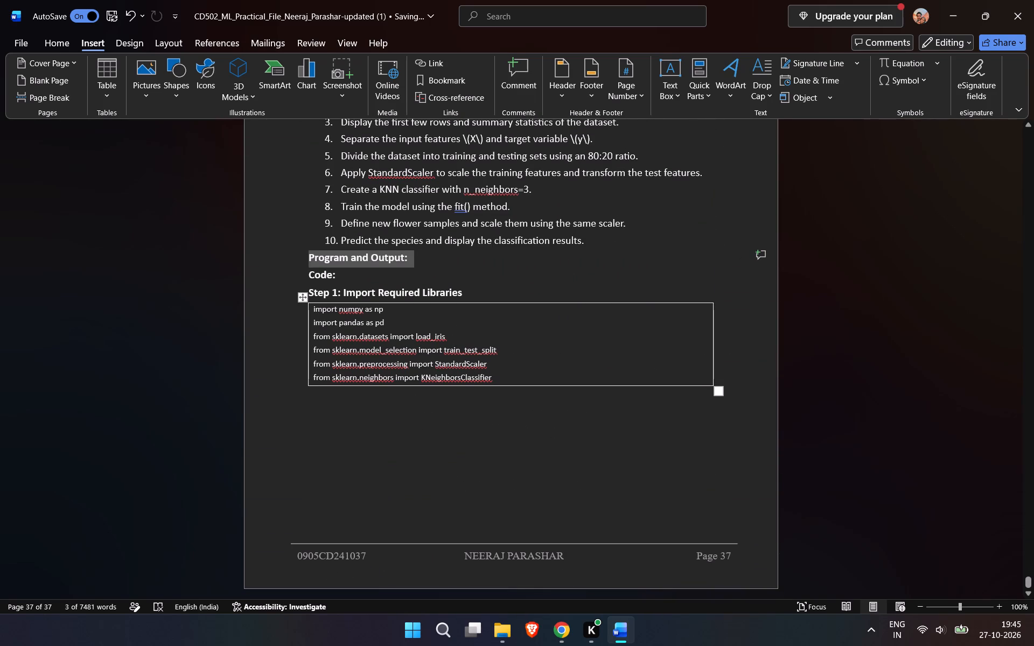
Resize the Step 1 code box in Experiment No. 05 to about 15.84 cm wide and try to reduce its height.
{"action": "left_click", "coordinate": [416, 346]}
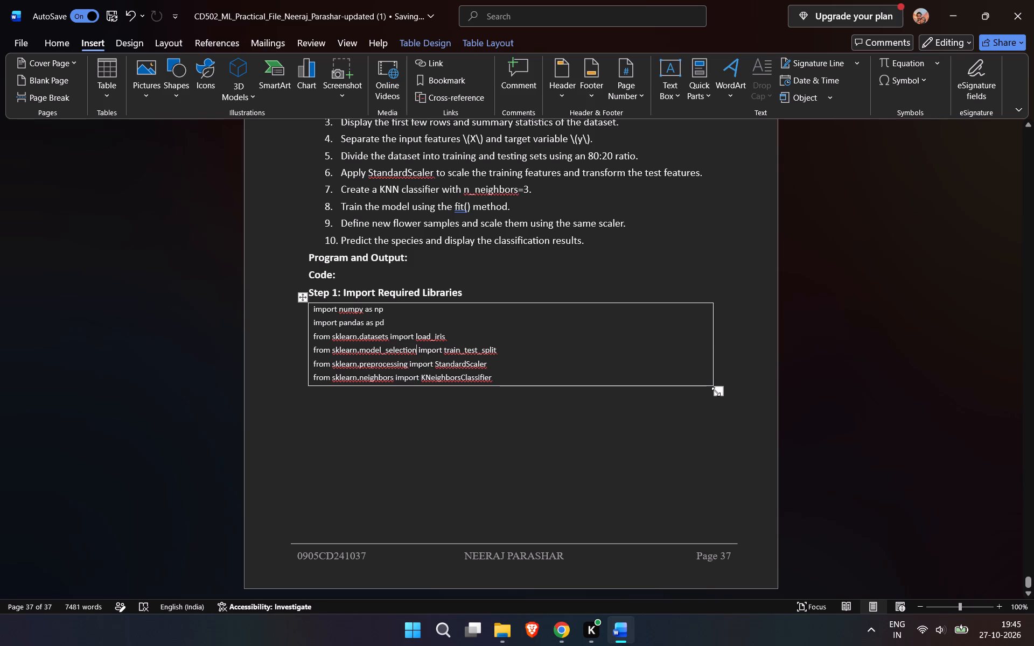
{"action": "left_click_drag", "start_coordinate": [716, 391], "coordinate": [719, 361]}
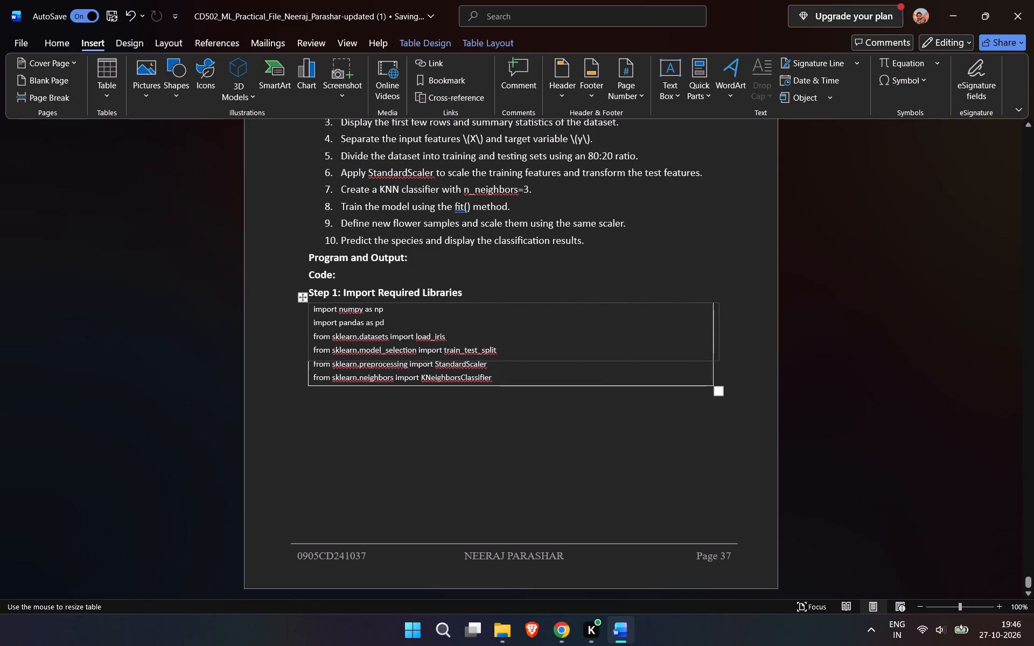
{"action": "left_click_drag", "start_coordinate": [719, 361], "coordinate": [718, 362]}
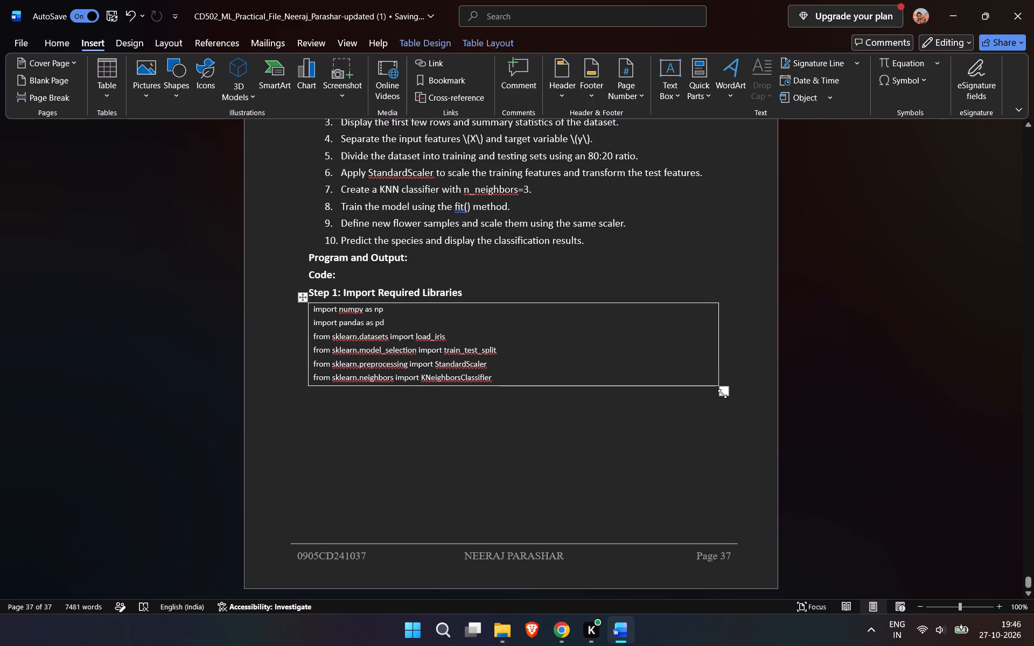
{"action": "left_click_drag", "start_coordinate": [722, 394], "coordinate": [711, 373]}
{"action": "left_click_drag", "start_coordinate": [711, 385], "coordinate": [717, 373]}
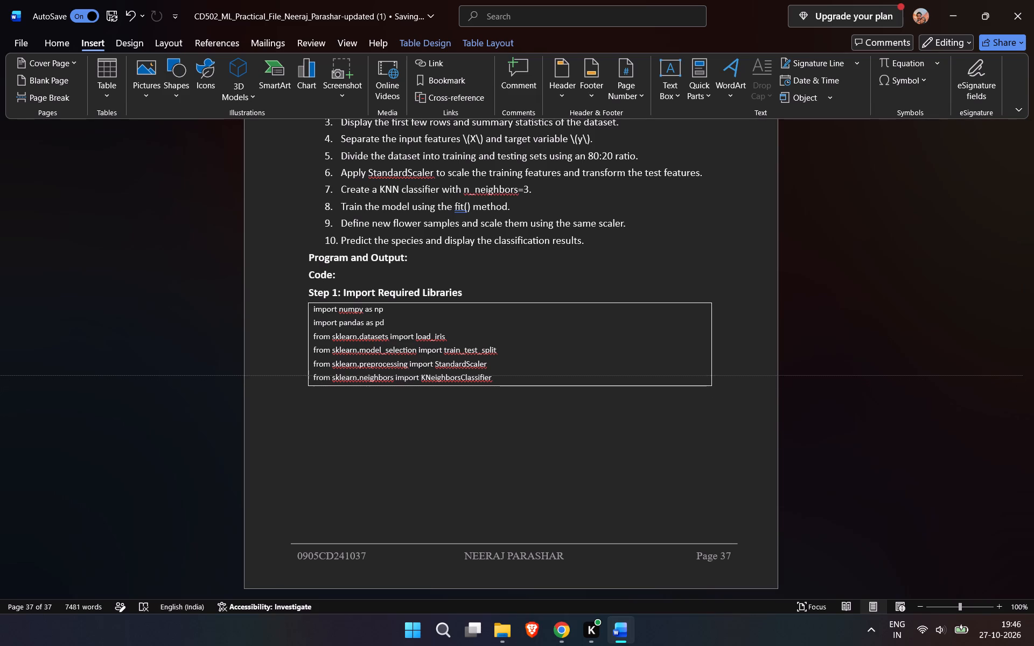
{"action": "left_click_drag", "start_coordinate": [717, 373], "coordinate": [723, 387]}
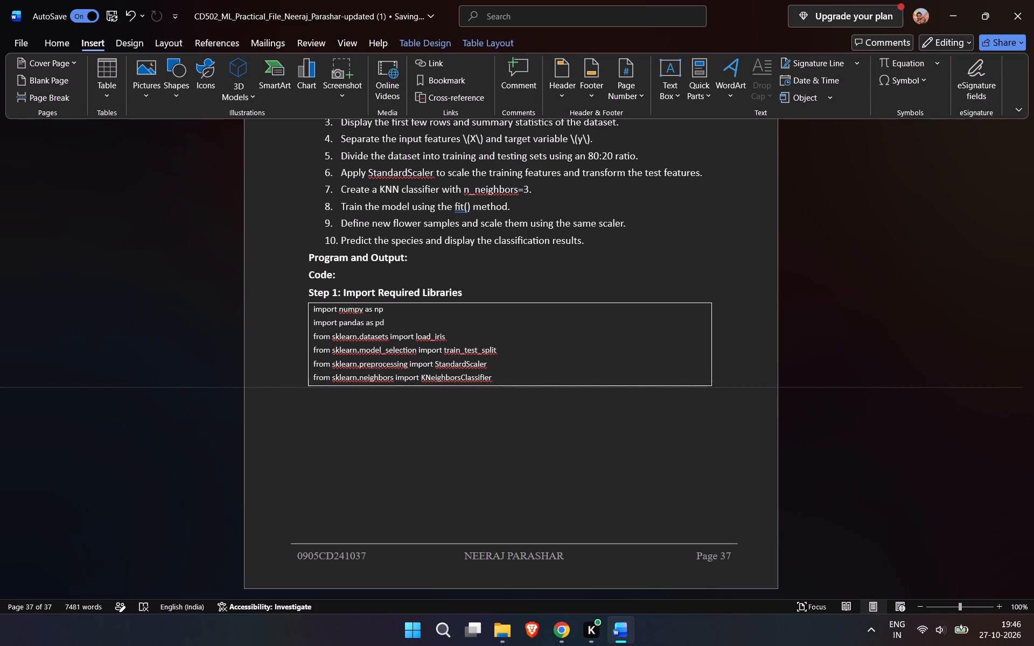
{"action": "left_click_drag", "start_coordinate": [723, 387], "coordinate": [721, 382]}
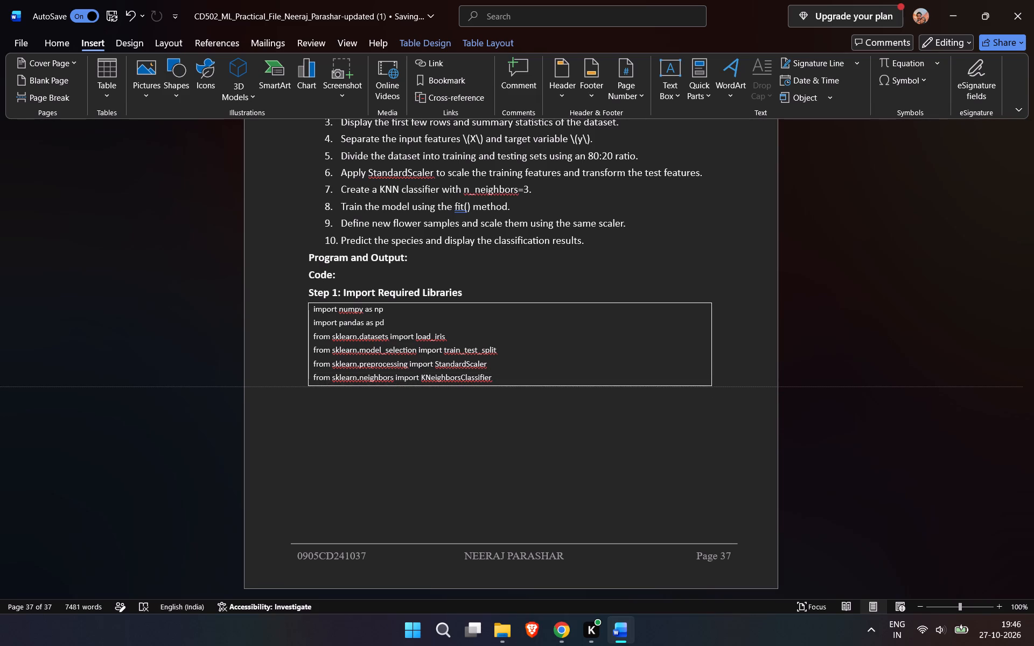
{"action": "left_click_drag", "start_coordinate": [721, 382], "coordinate": [721, 382]}
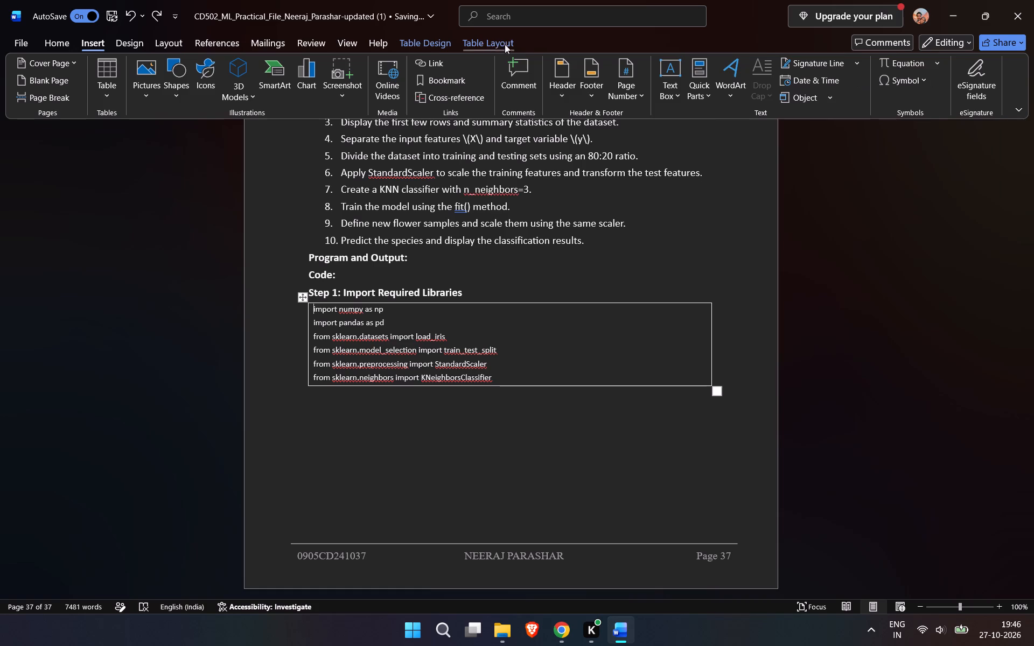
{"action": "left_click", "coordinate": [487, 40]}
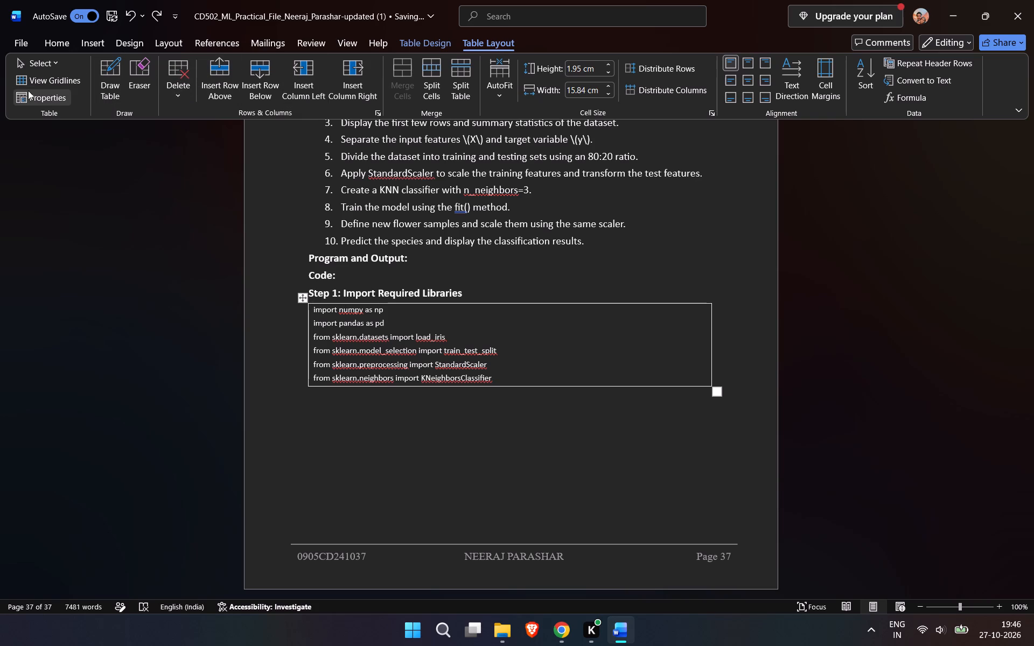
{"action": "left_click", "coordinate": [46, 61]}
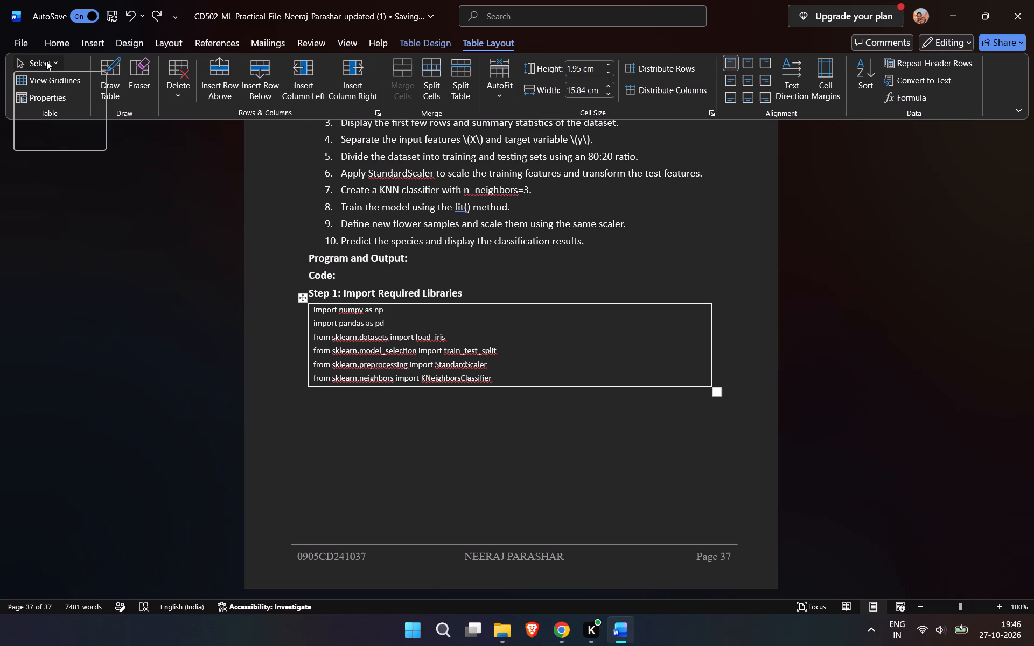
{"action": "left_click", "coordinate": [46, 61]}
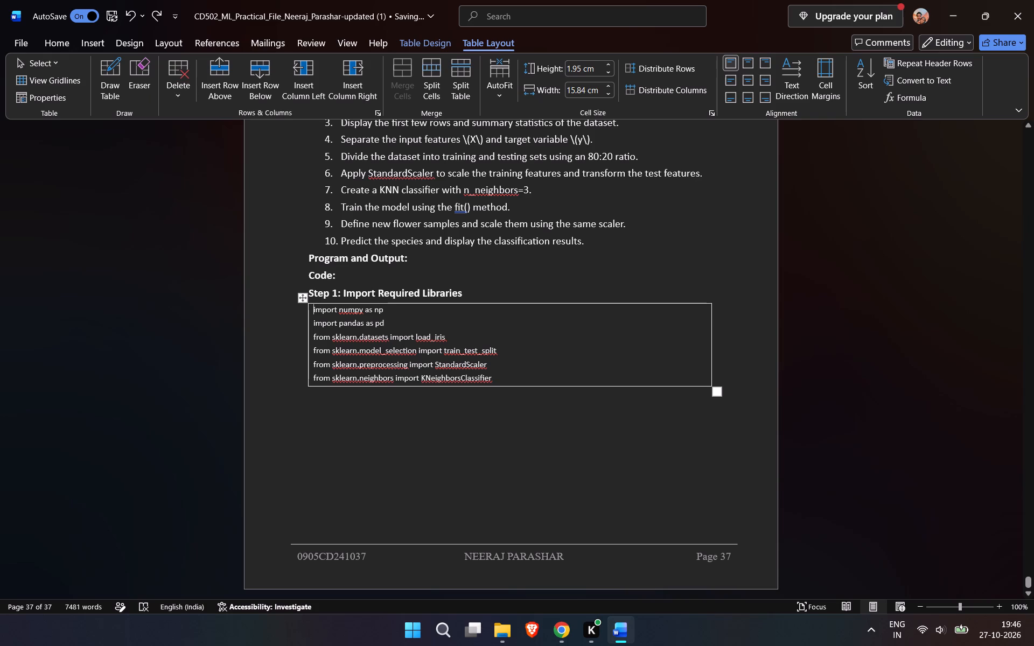
Capture a screen snip of the Step 1 import code box and copy it to the clipboard.
{"action": "key", "text": "shift+super+s"}
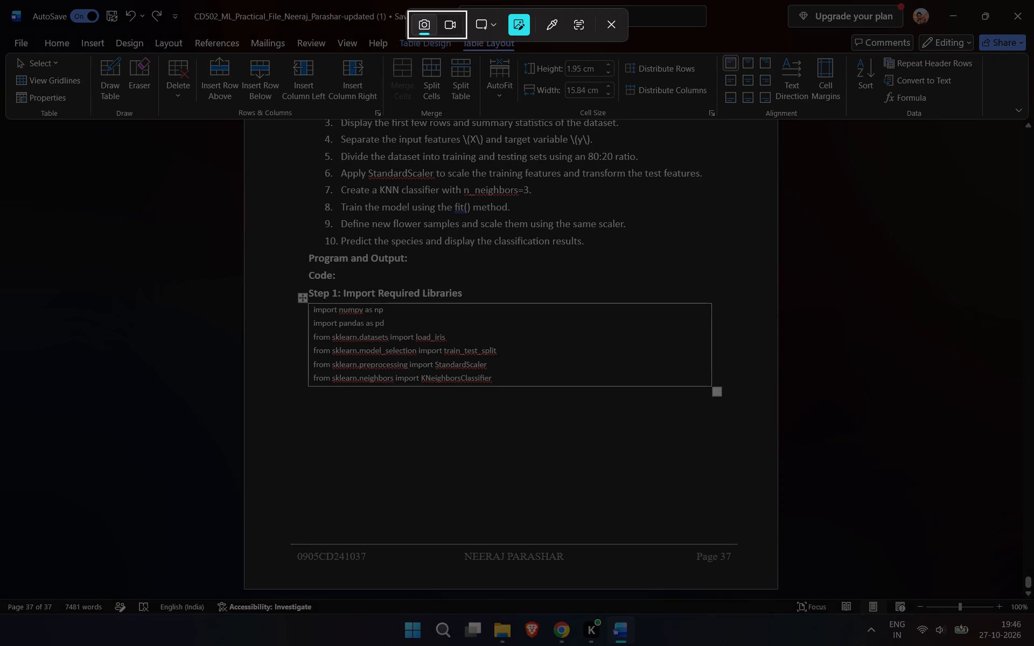
{"action": "left_click_drag", "start_coordinate": [308, 303], "coordinate": [712, 387]}
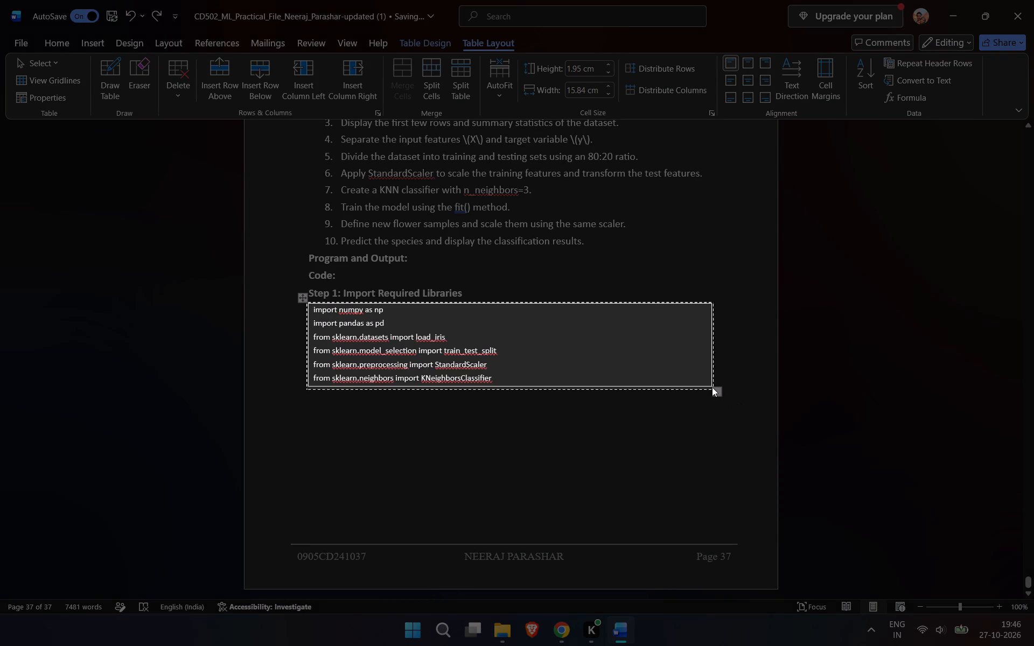
{"action": "left_click_drag", "start_coordinate": [712, 387], "coordinate": [710, 384]}
{"action": "key", "text": "ctrl+c"}
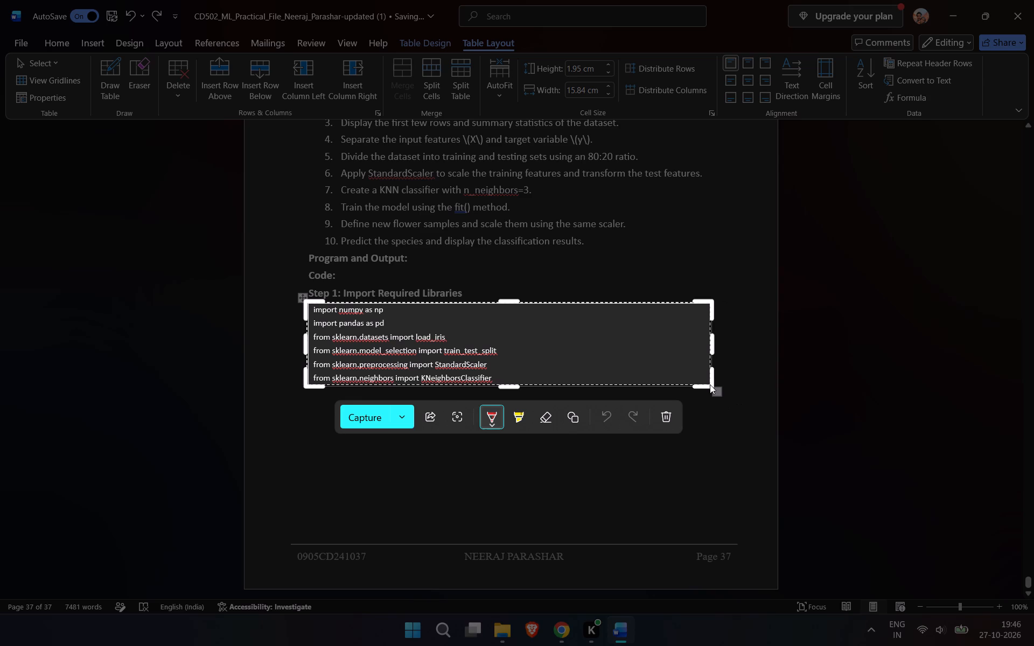
In a new Chrome tab, ask Google about the copied code box snip with "how can i reduce this gap" and read the answer.
{"action": "left_click", "coordinate": [556, 645]}
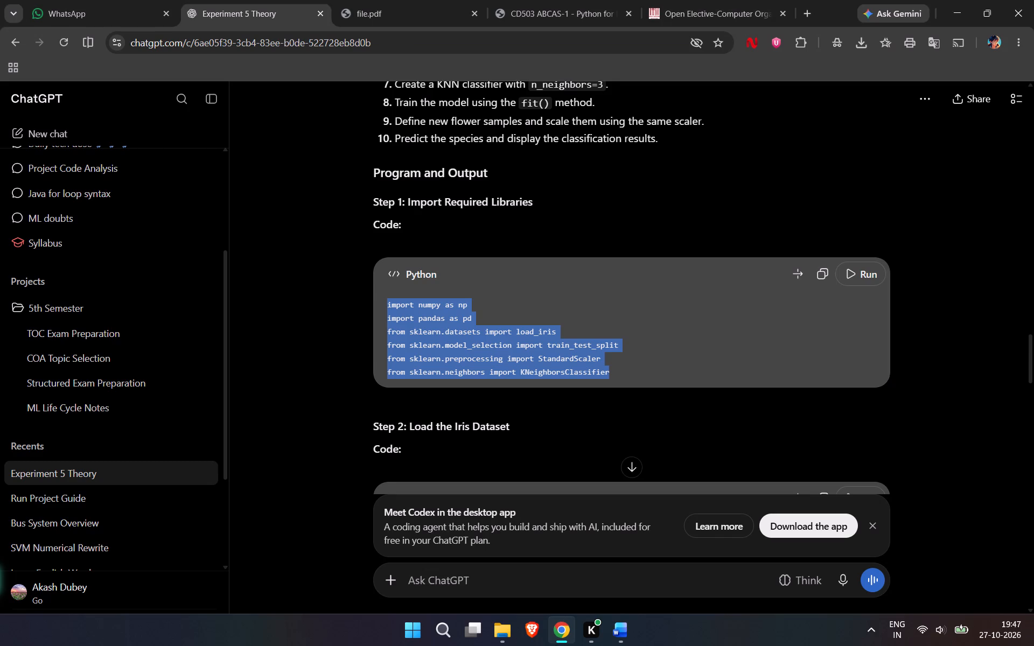
{"action": "left_click", "coordinate": [717, 0]}
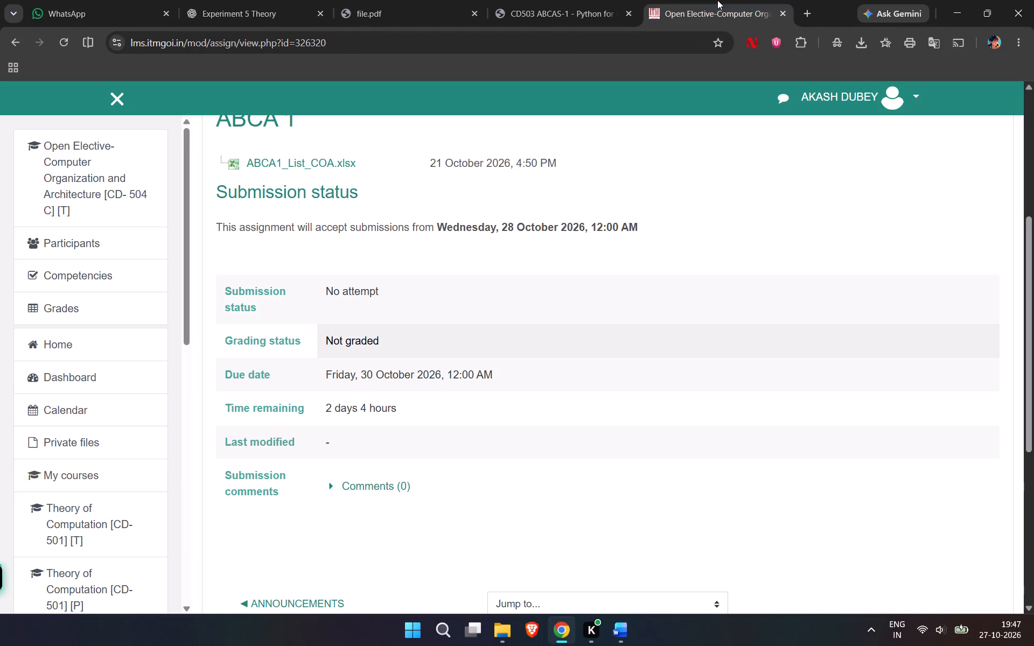
{"action": "left_click", "coordinate": [803, 11]}
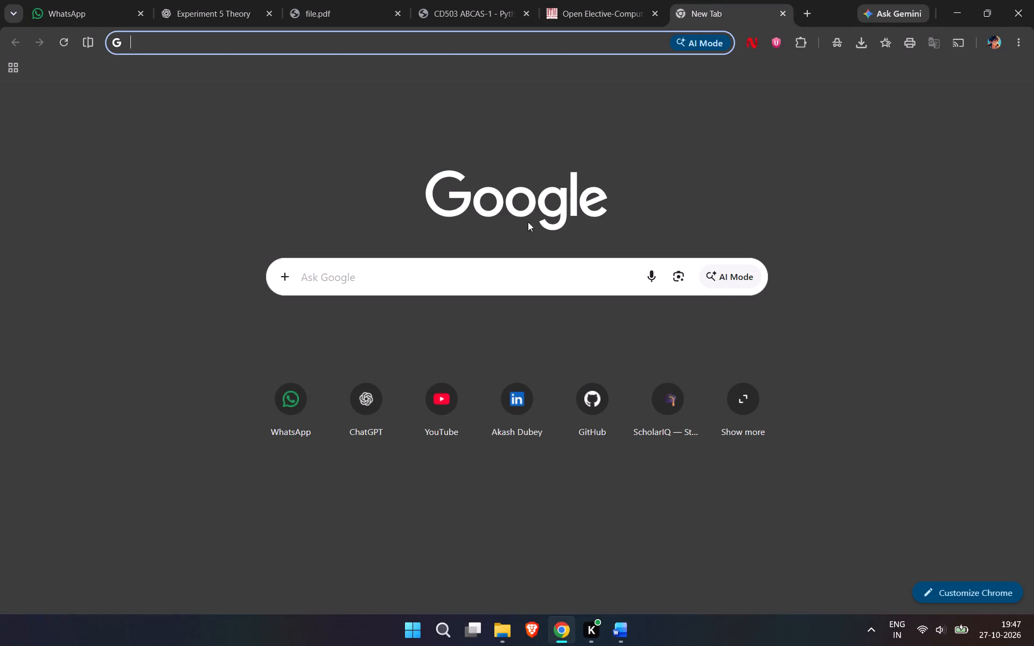
{"action": "left_click", "coordinate": [504, 274]}
{"action": "key", "text": "ctrl+v"}
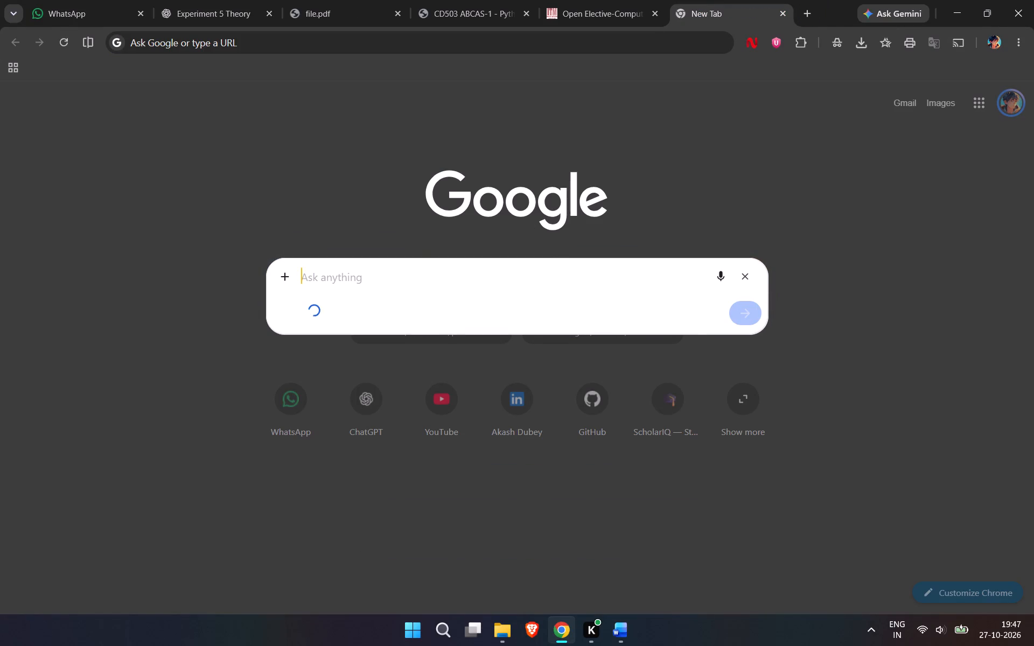
{"action": "type", "text": "how can i reduce this"}
{"action": "key", "text": "space"}
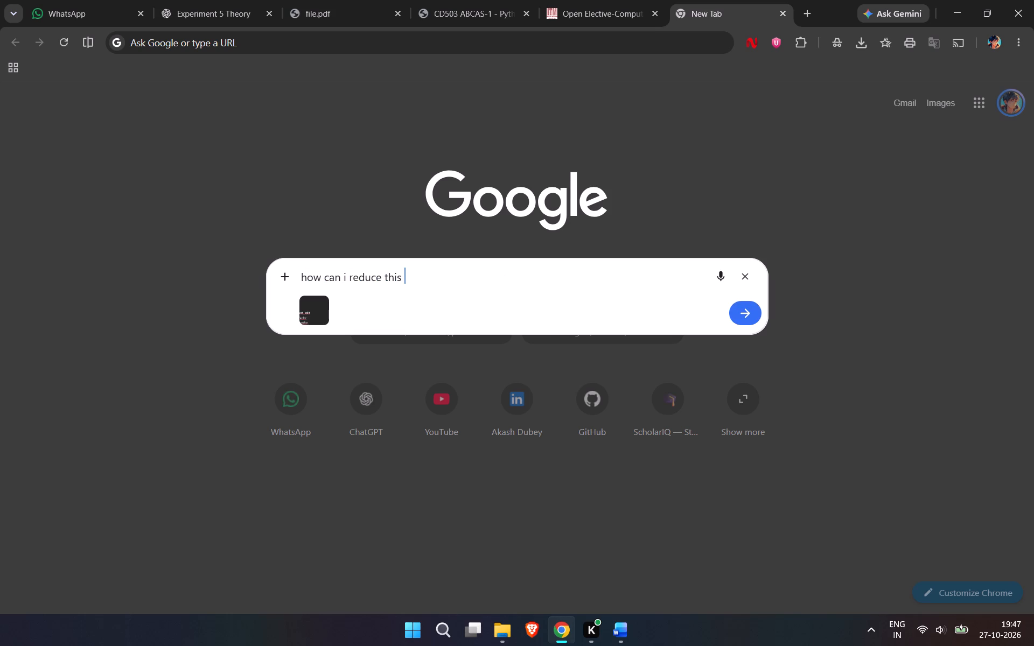
{"action": "type", "text": "gap"}
{"action": "key", "text": "Return"}
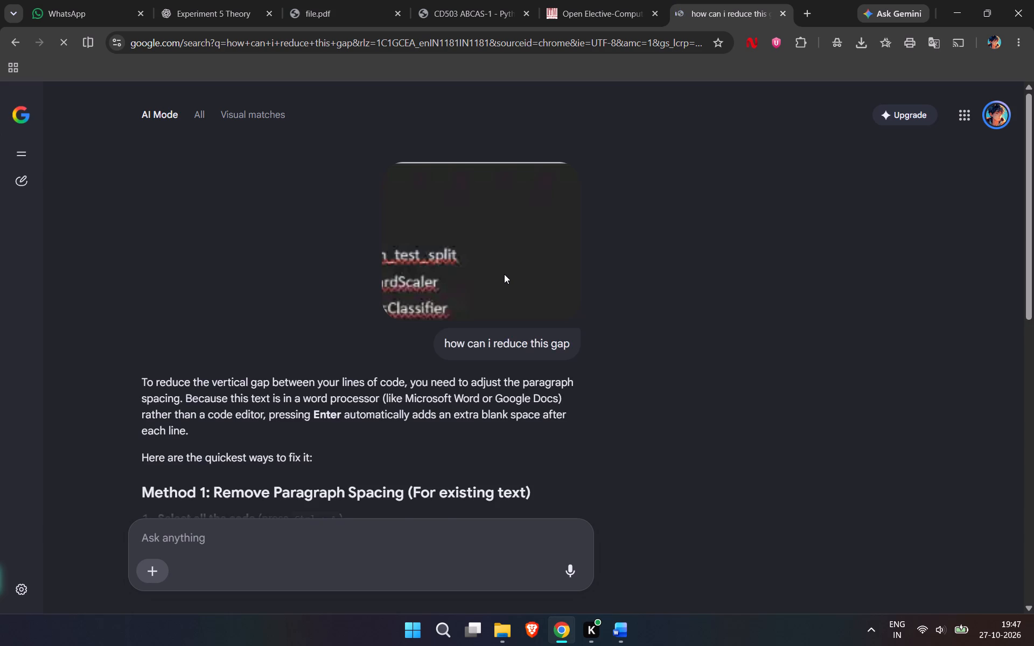
{"action": "scroll", "coordinate": [504, 274], "scroll_direction": "down", "scroll_amount": 2}
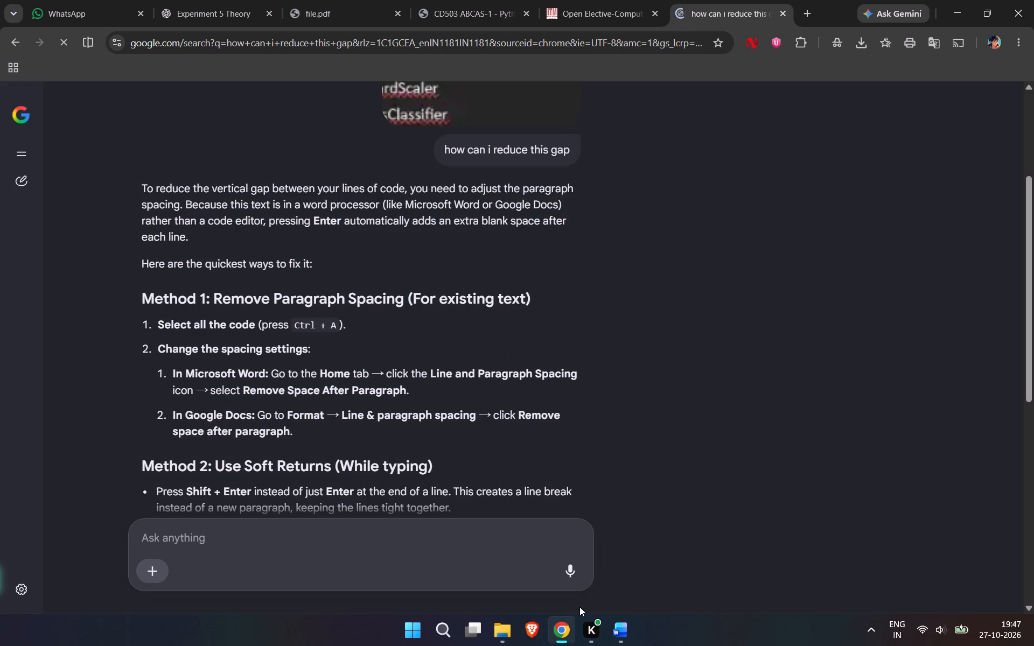
Return to the Step 1 code box in Word to find the paragraph spacing options, rechecking Google's instructions in Chrome.
{"action": "left_click", "coordinate": [612, 575]}
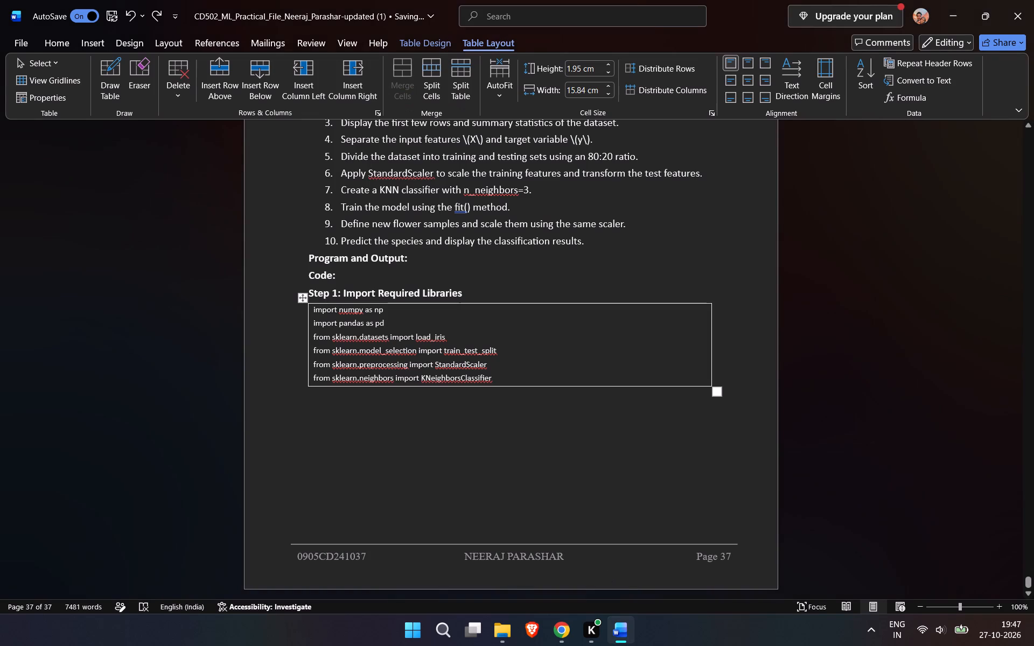
{"action": "left_click", "coordinate": [60, 48]}
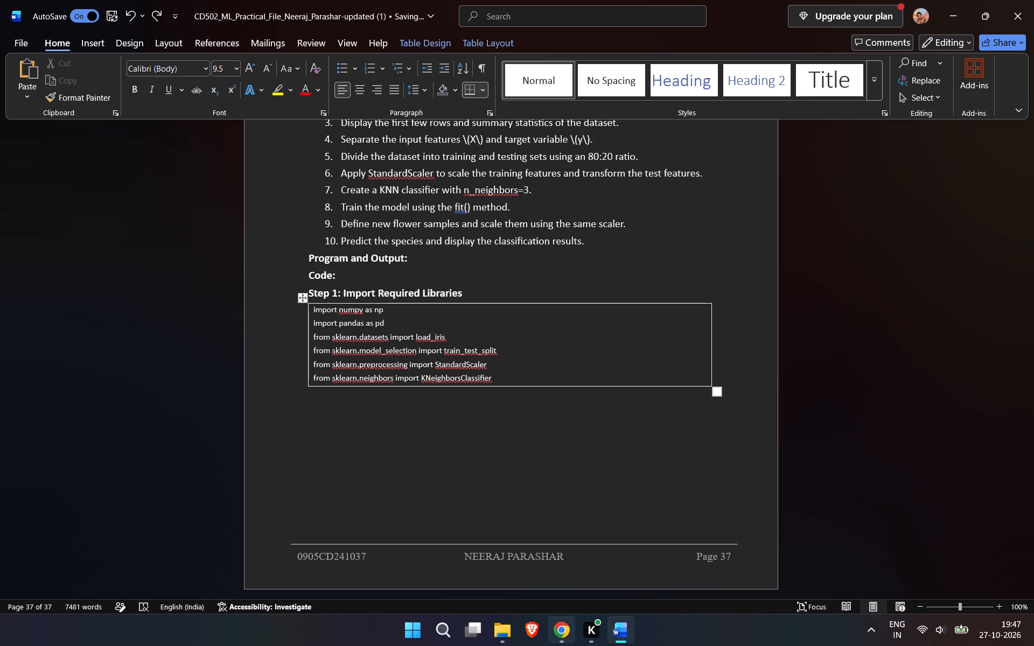
{"action": "left_click", "coordinate": [558, 561]}
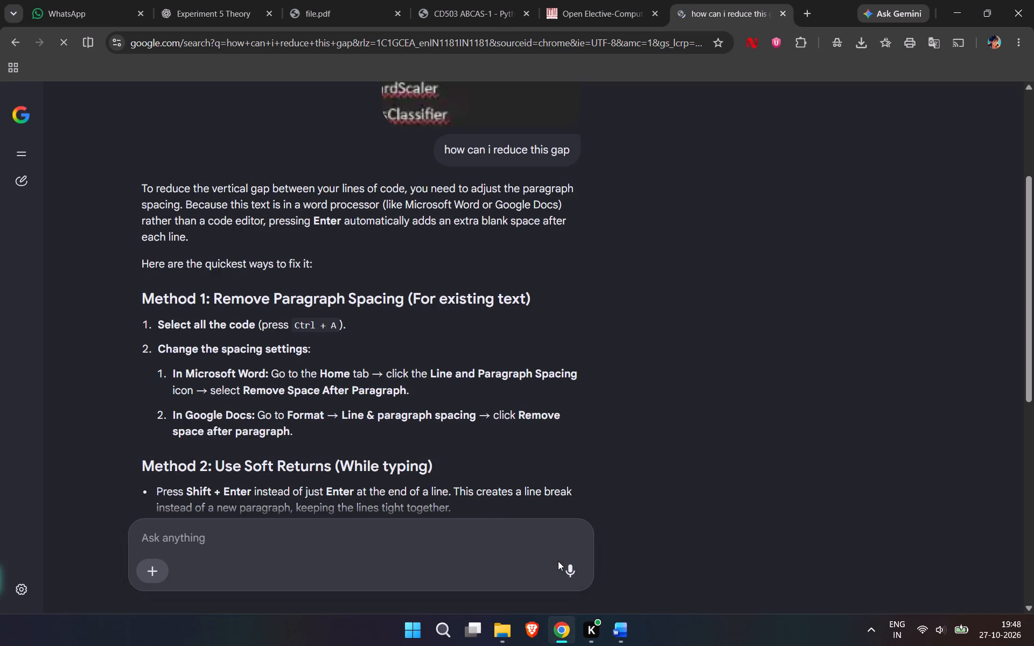
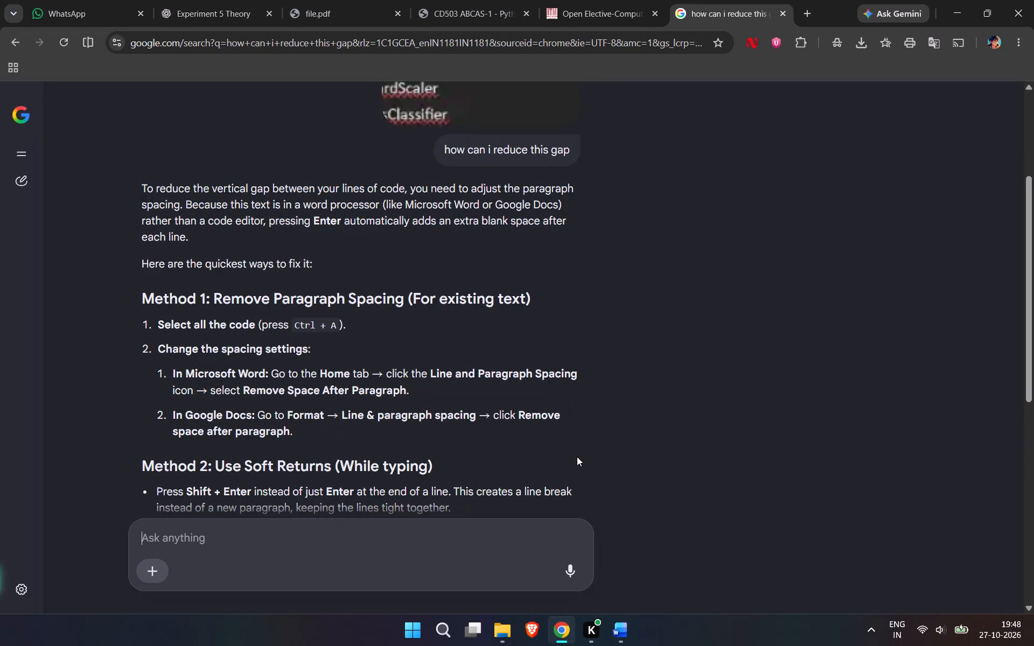
In Word, enable "Don't add space between paragraphs of the same style" and apply Multiple line spacing to the Step 1 "import numpy as np" line, rechecking Google's instructions.
{"action": "left_click", "coordinate": [610, 567]}
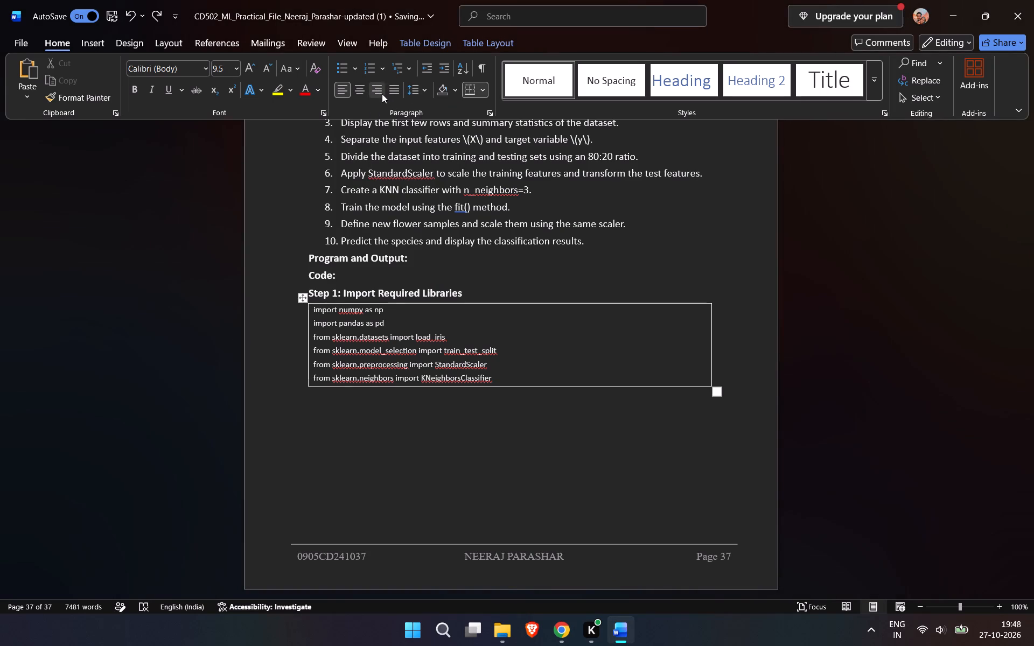
{"action": "left_click", "coordinate": [490, 112]}
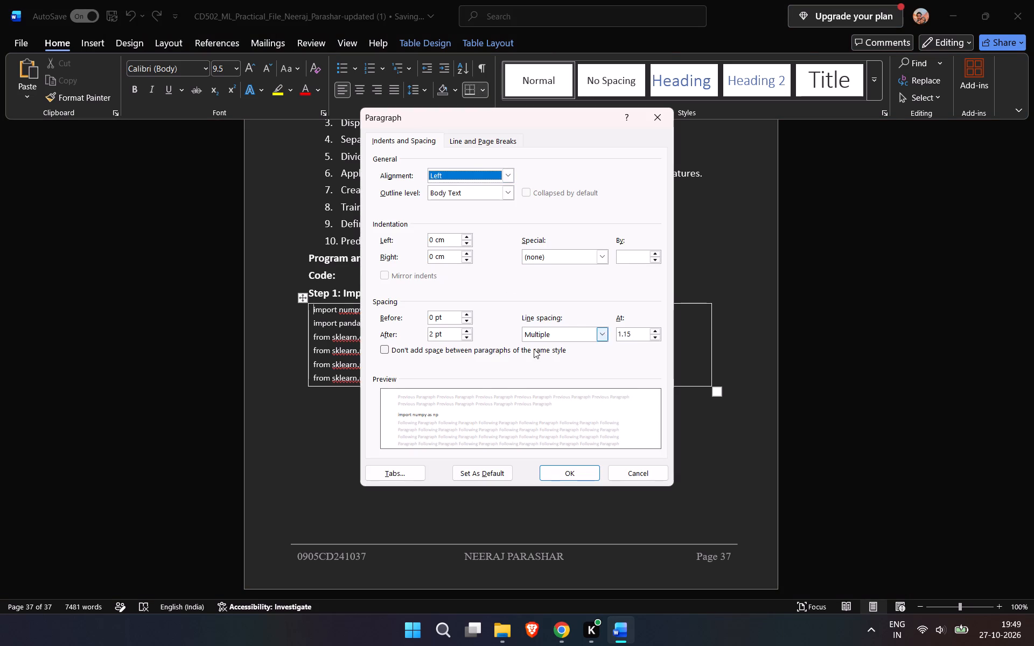
{"action": "left_click", "coordinate": [555, 569]}
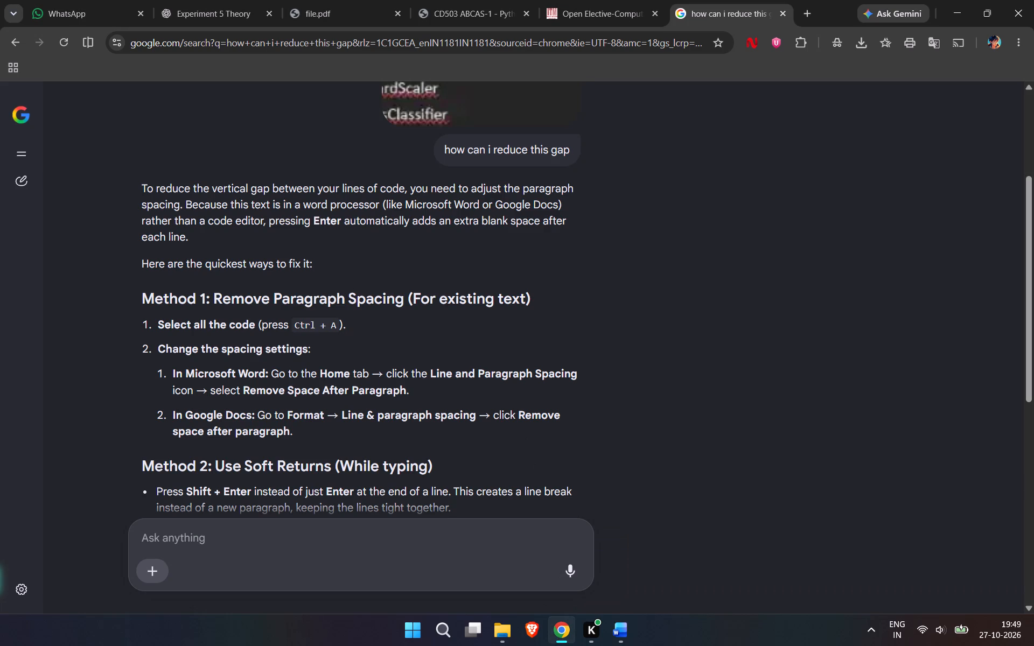
{"action": "scroll", "coordinate": [495, 379], "scroll_direction": "down", "scroll_amount": 1}
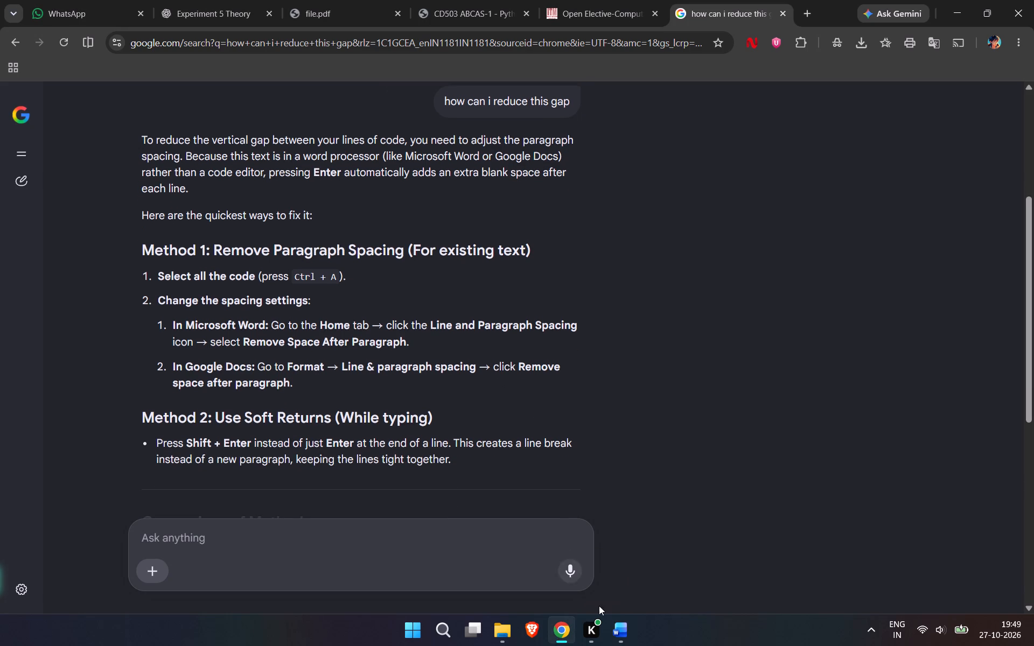
{"action": "left_click", "coordinate": [599, 563]}
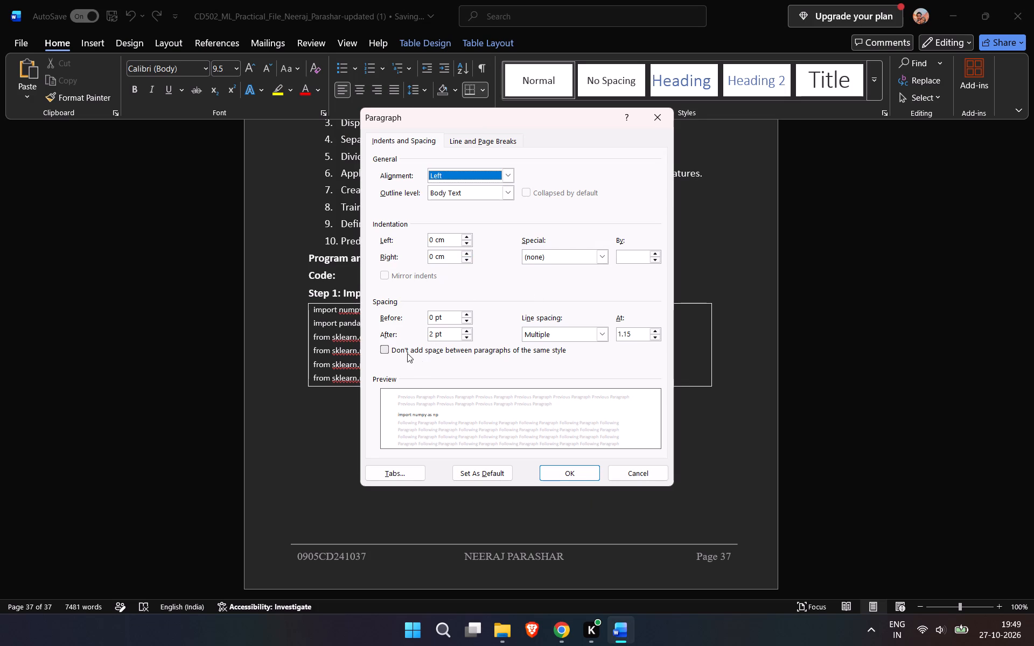
{"action": "left_click", "coordinate": [384, 347]}
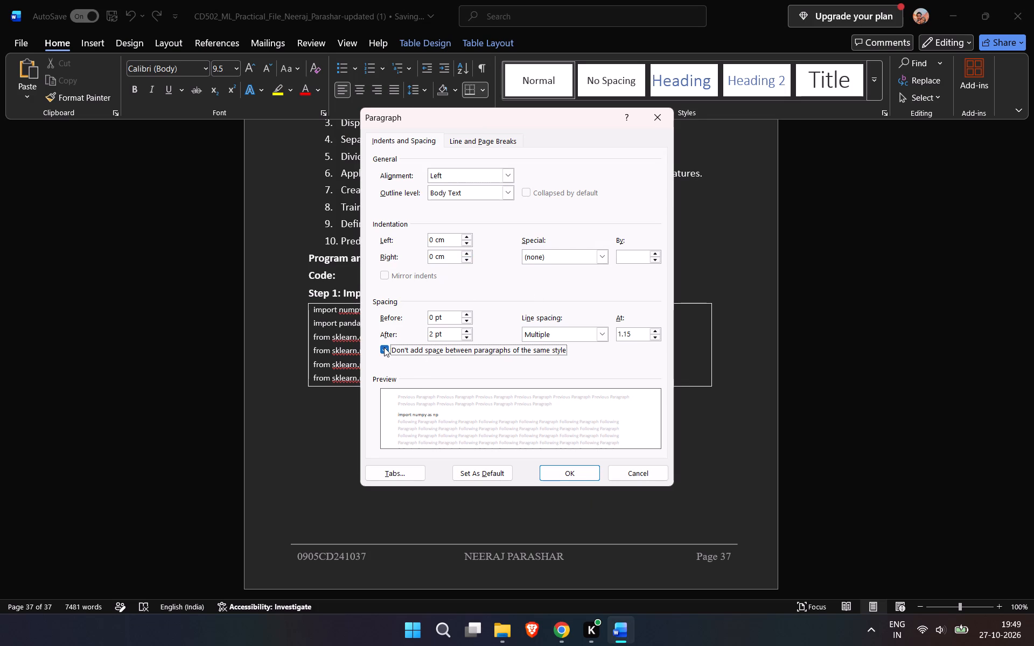
{"action": "left_click", "coordinate": [597, 338]}
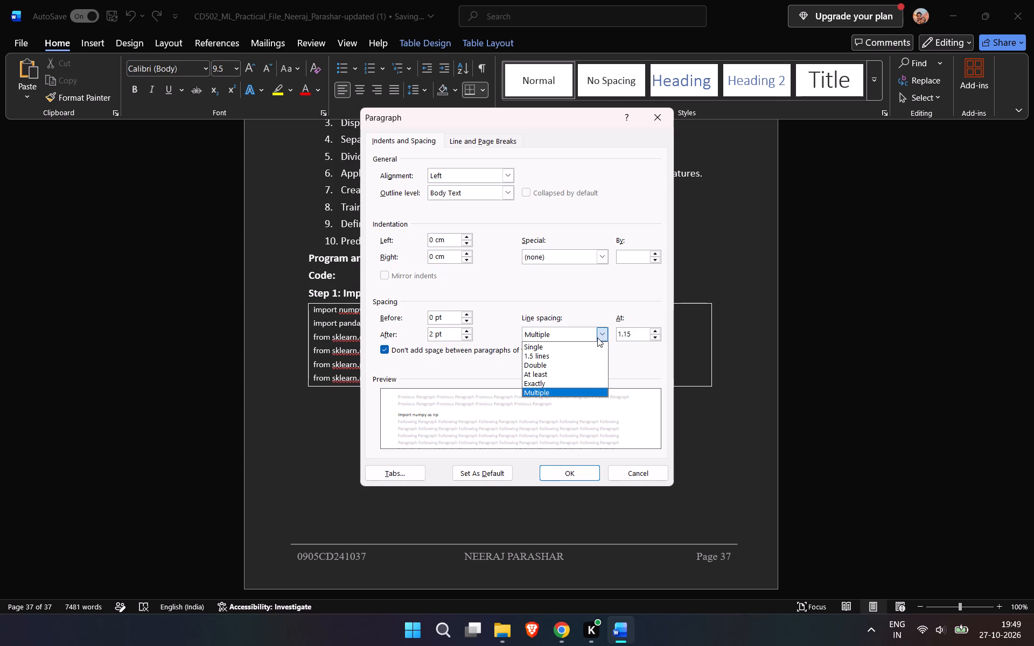
{"action": "left_click", "coordinate": [572, 468]}
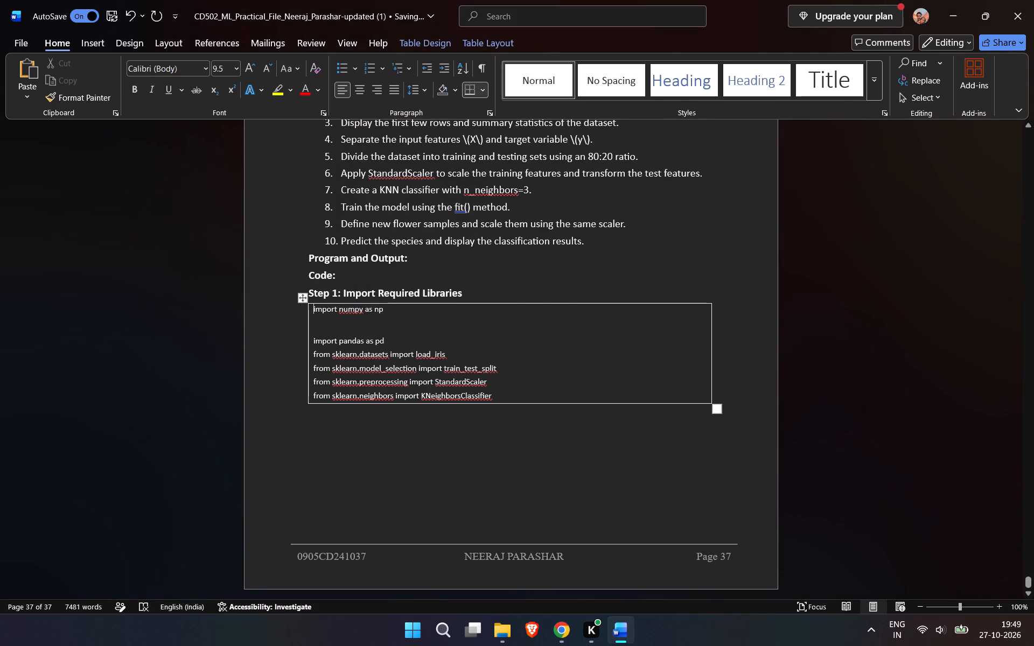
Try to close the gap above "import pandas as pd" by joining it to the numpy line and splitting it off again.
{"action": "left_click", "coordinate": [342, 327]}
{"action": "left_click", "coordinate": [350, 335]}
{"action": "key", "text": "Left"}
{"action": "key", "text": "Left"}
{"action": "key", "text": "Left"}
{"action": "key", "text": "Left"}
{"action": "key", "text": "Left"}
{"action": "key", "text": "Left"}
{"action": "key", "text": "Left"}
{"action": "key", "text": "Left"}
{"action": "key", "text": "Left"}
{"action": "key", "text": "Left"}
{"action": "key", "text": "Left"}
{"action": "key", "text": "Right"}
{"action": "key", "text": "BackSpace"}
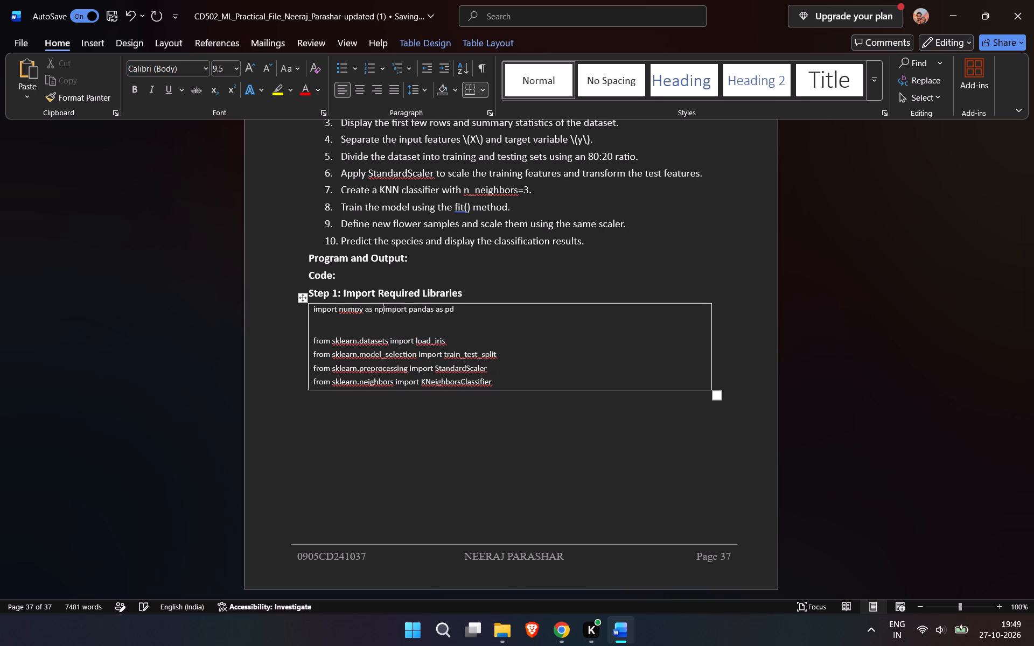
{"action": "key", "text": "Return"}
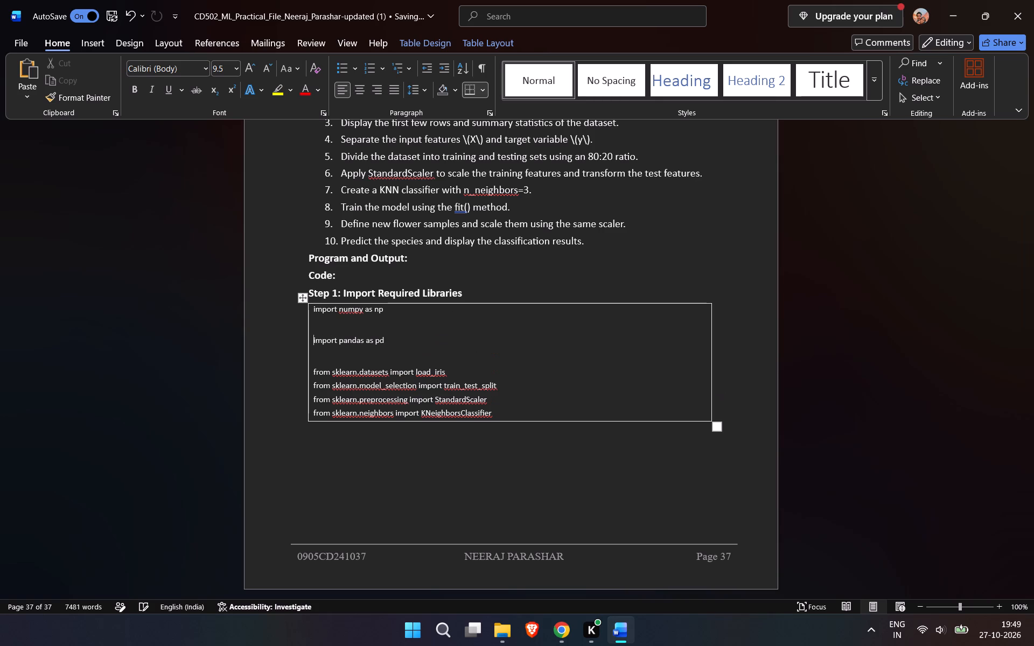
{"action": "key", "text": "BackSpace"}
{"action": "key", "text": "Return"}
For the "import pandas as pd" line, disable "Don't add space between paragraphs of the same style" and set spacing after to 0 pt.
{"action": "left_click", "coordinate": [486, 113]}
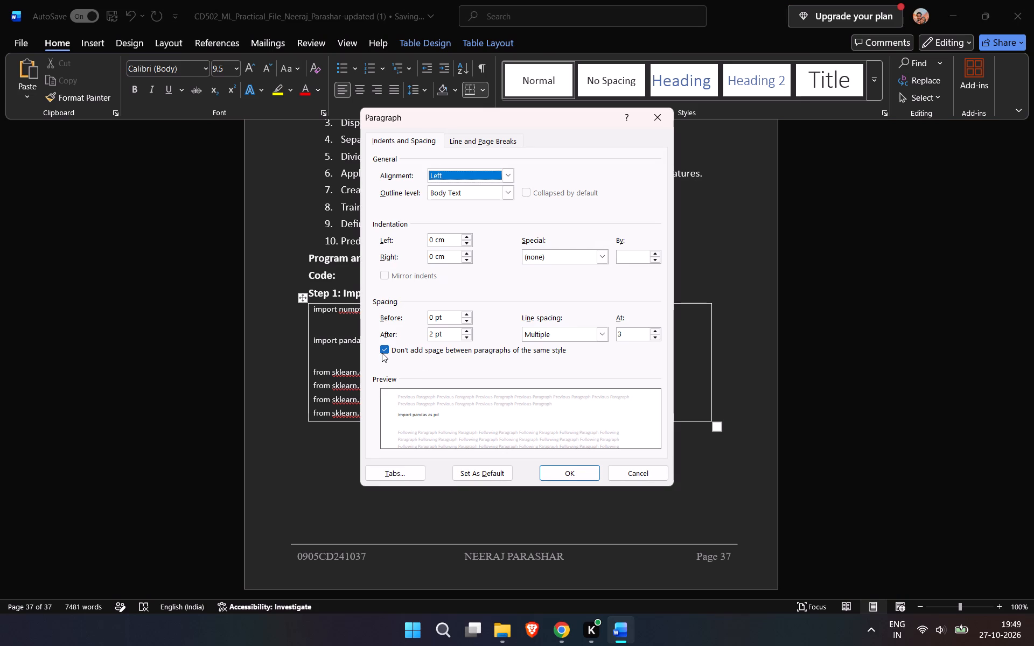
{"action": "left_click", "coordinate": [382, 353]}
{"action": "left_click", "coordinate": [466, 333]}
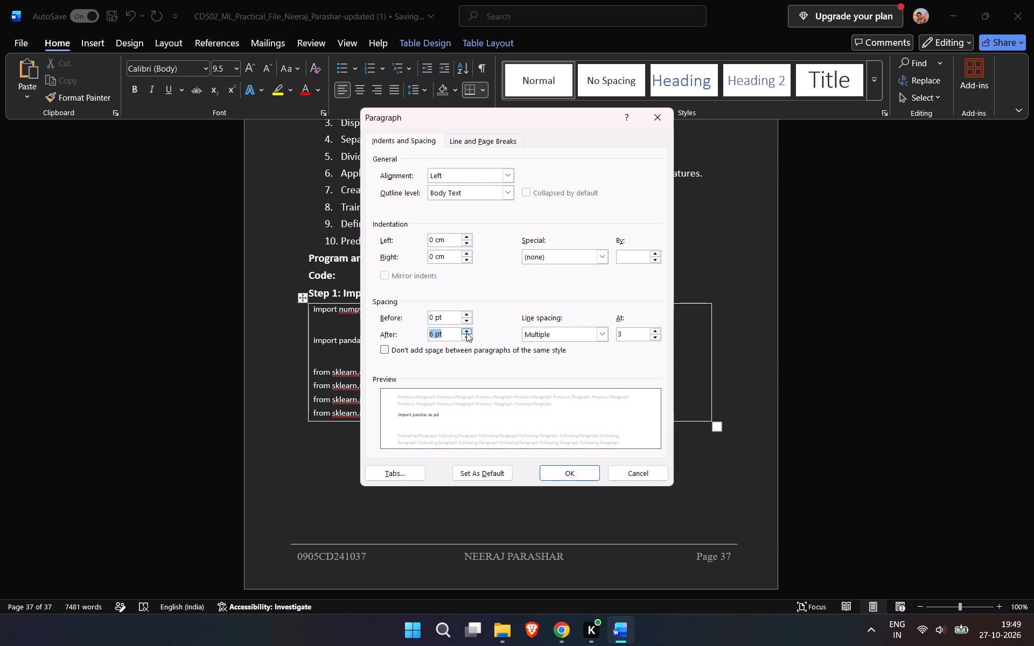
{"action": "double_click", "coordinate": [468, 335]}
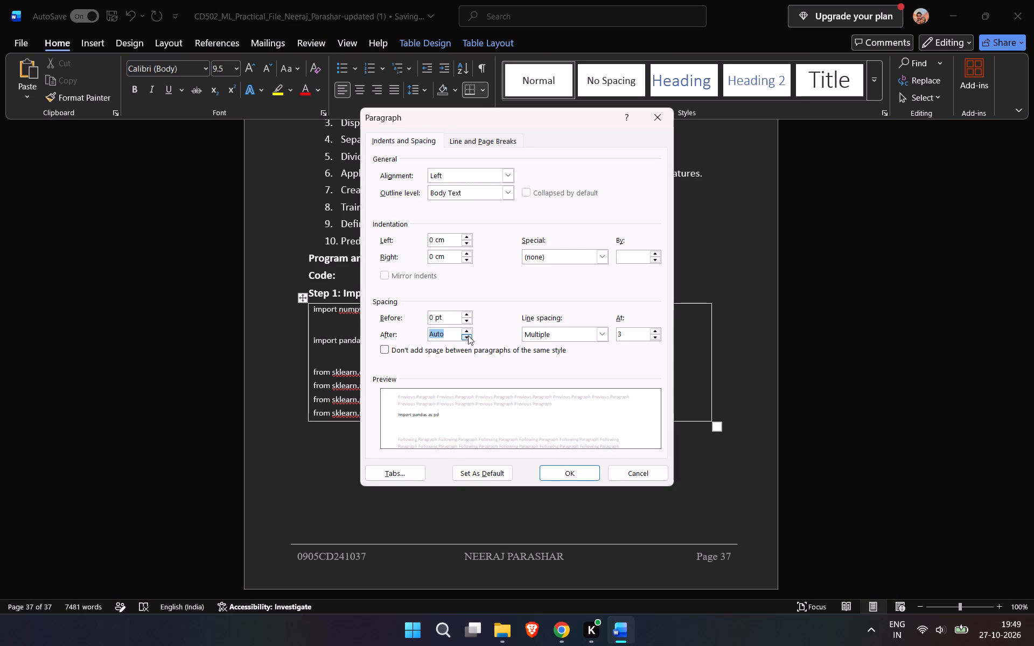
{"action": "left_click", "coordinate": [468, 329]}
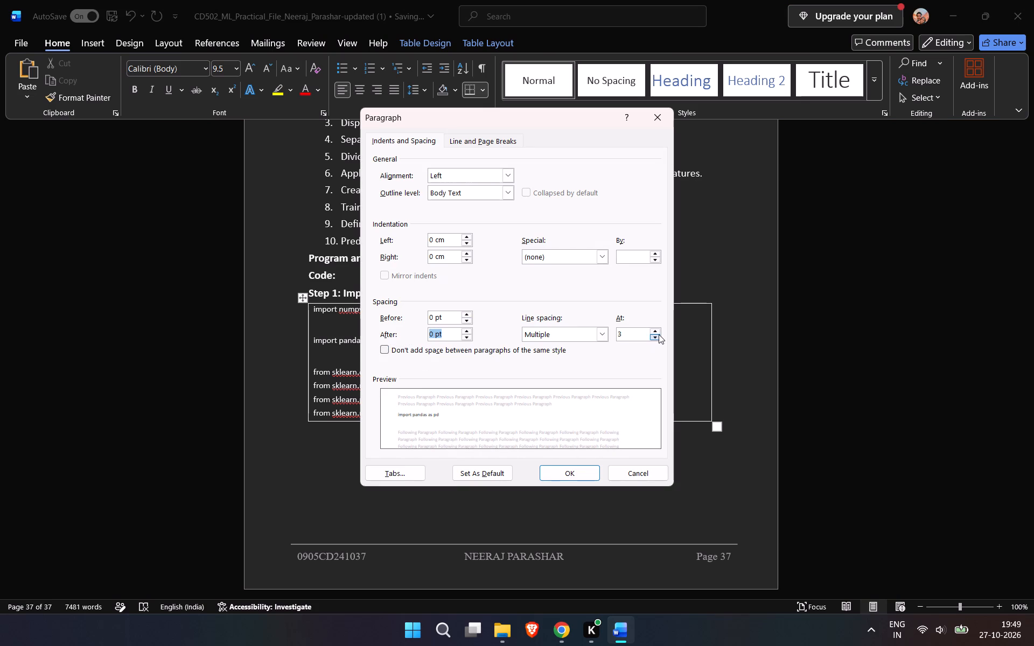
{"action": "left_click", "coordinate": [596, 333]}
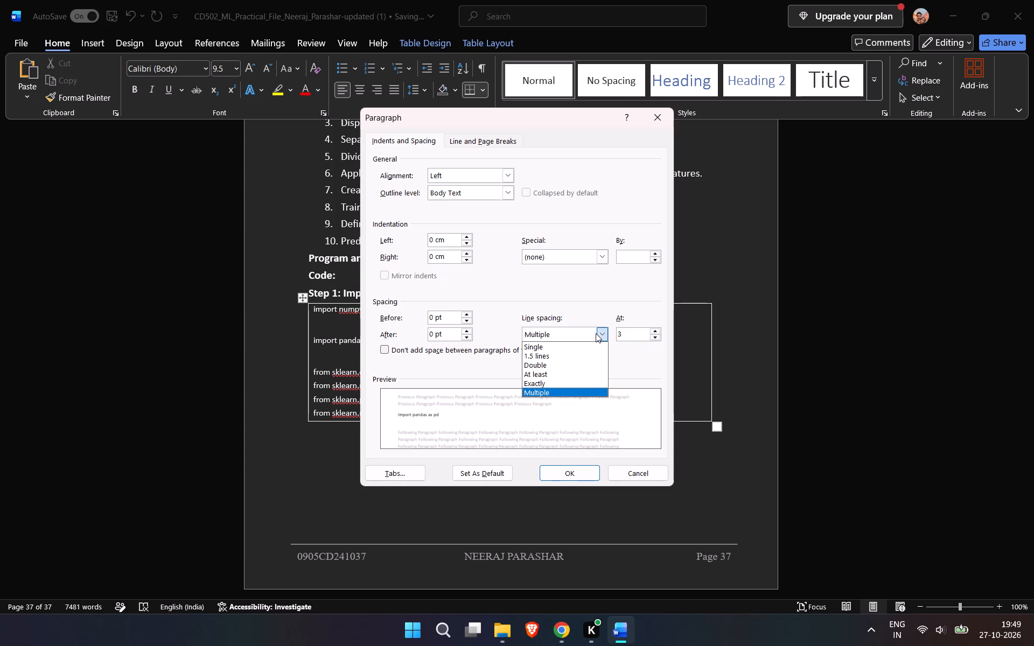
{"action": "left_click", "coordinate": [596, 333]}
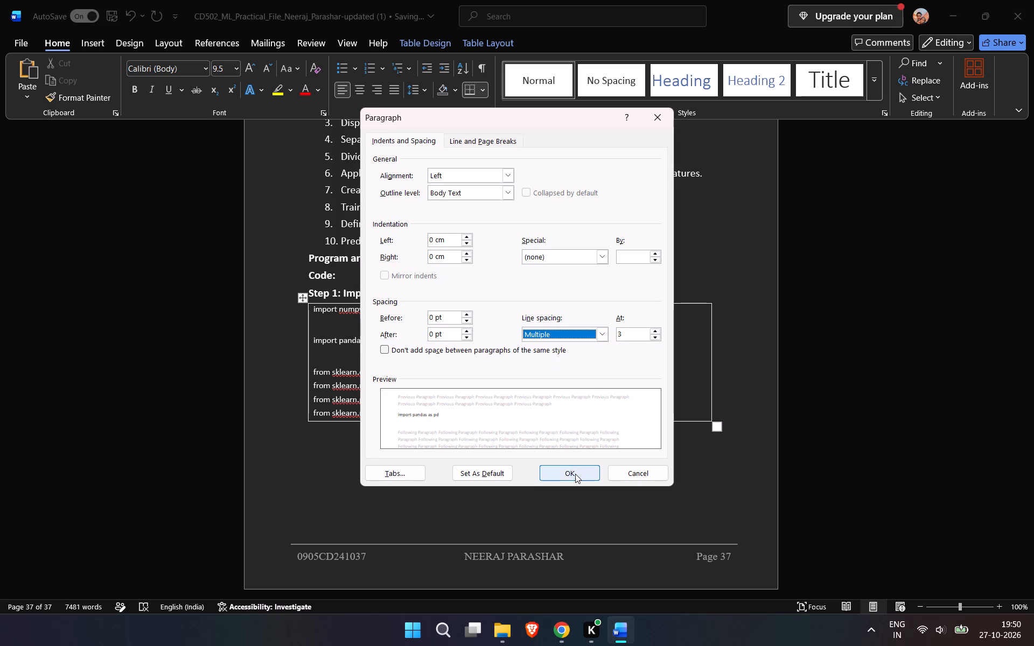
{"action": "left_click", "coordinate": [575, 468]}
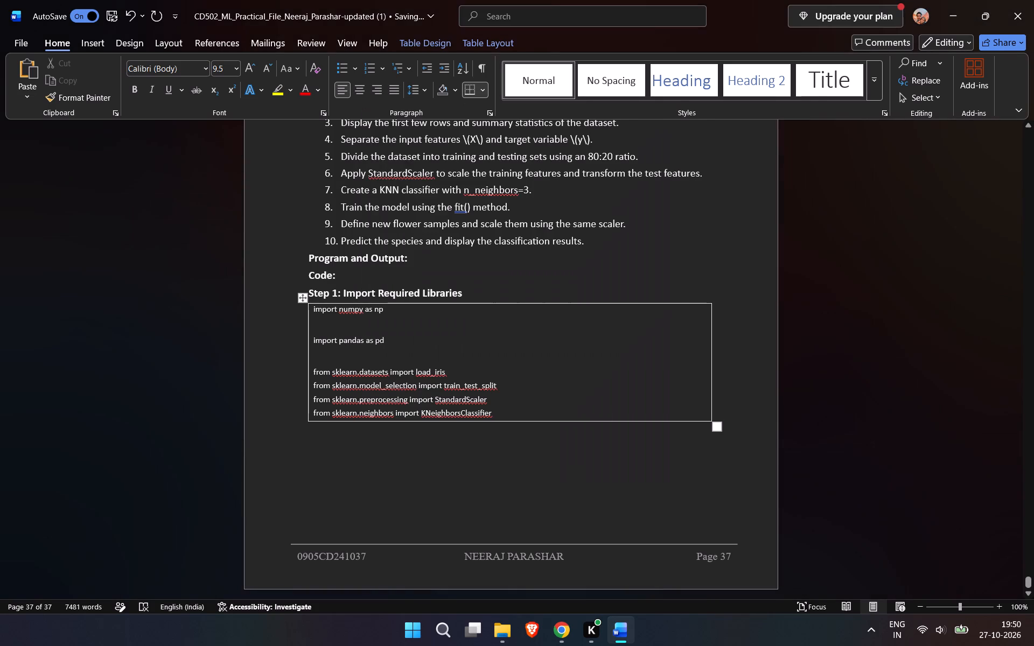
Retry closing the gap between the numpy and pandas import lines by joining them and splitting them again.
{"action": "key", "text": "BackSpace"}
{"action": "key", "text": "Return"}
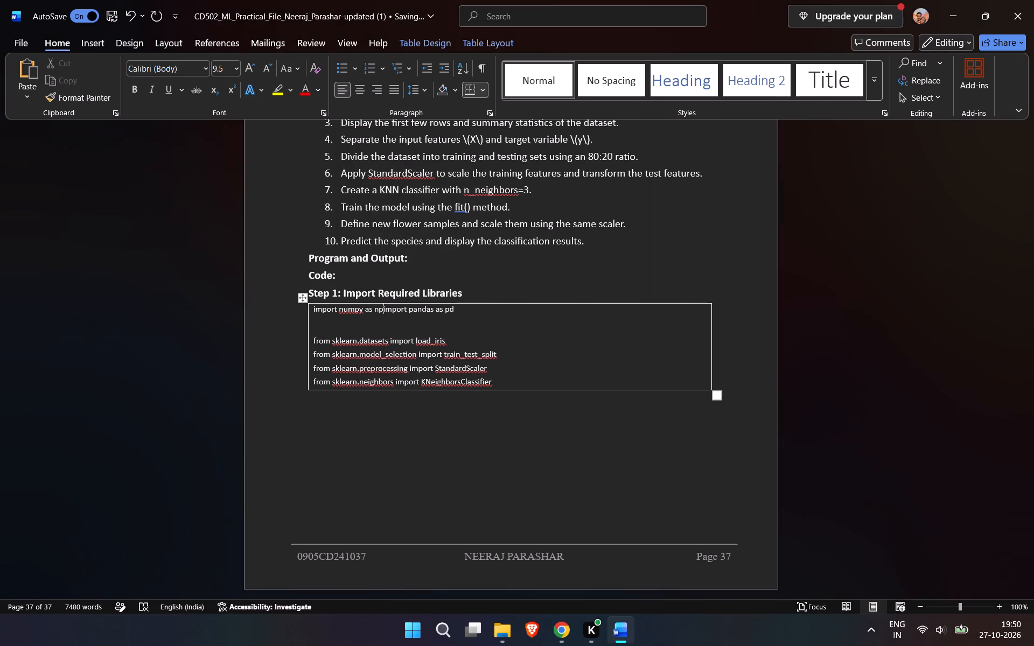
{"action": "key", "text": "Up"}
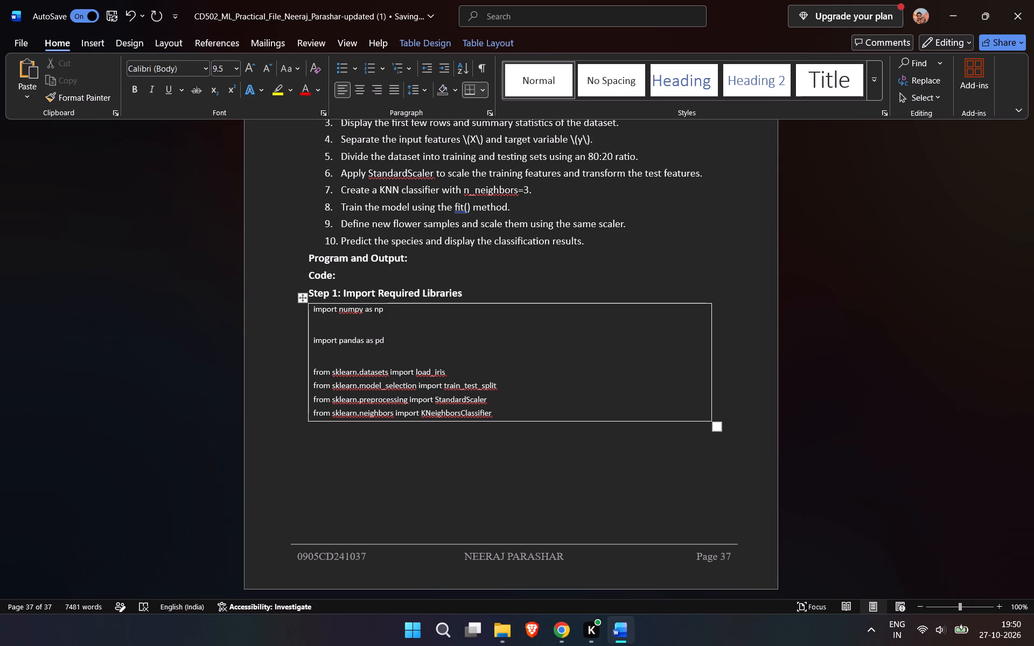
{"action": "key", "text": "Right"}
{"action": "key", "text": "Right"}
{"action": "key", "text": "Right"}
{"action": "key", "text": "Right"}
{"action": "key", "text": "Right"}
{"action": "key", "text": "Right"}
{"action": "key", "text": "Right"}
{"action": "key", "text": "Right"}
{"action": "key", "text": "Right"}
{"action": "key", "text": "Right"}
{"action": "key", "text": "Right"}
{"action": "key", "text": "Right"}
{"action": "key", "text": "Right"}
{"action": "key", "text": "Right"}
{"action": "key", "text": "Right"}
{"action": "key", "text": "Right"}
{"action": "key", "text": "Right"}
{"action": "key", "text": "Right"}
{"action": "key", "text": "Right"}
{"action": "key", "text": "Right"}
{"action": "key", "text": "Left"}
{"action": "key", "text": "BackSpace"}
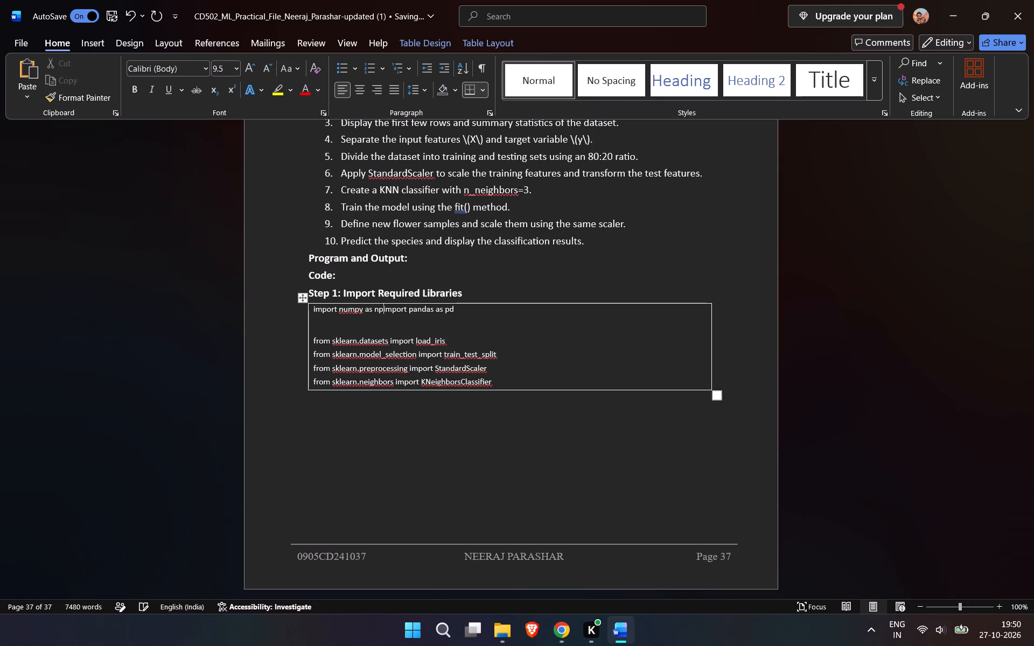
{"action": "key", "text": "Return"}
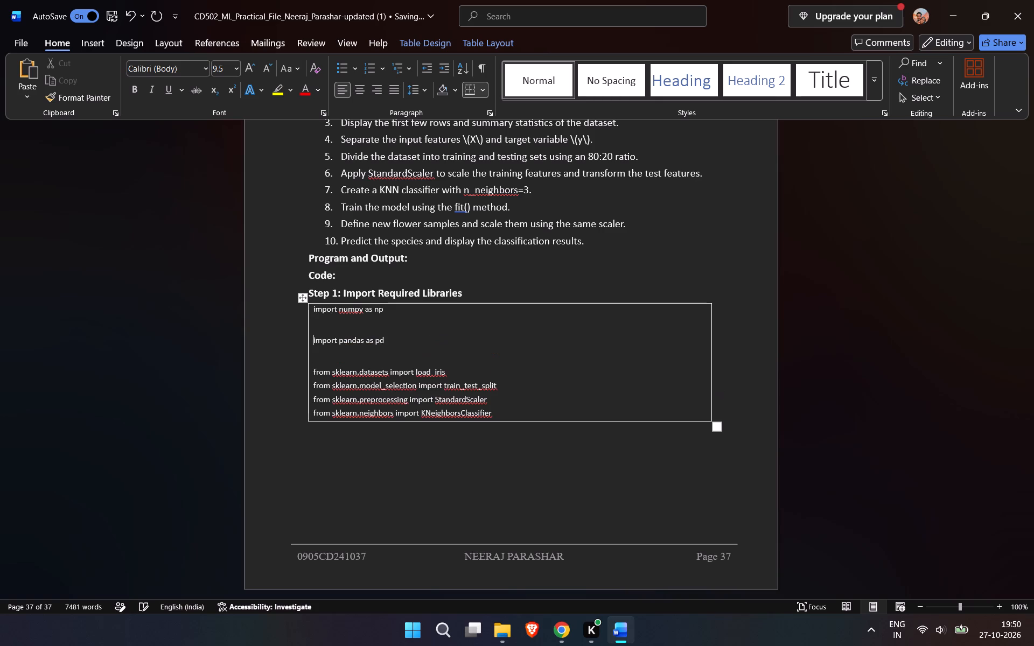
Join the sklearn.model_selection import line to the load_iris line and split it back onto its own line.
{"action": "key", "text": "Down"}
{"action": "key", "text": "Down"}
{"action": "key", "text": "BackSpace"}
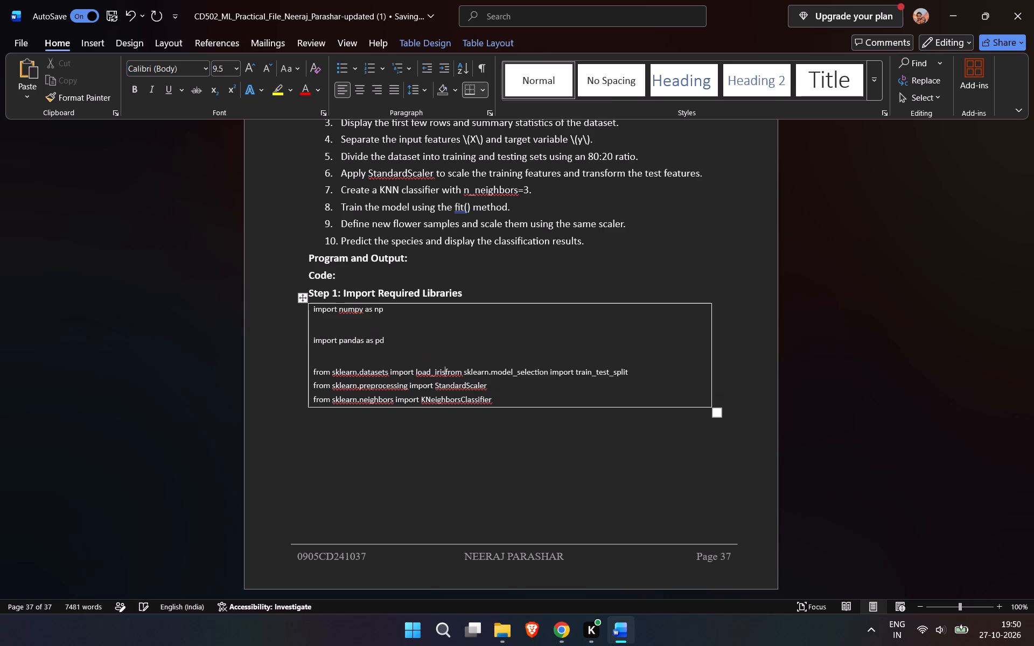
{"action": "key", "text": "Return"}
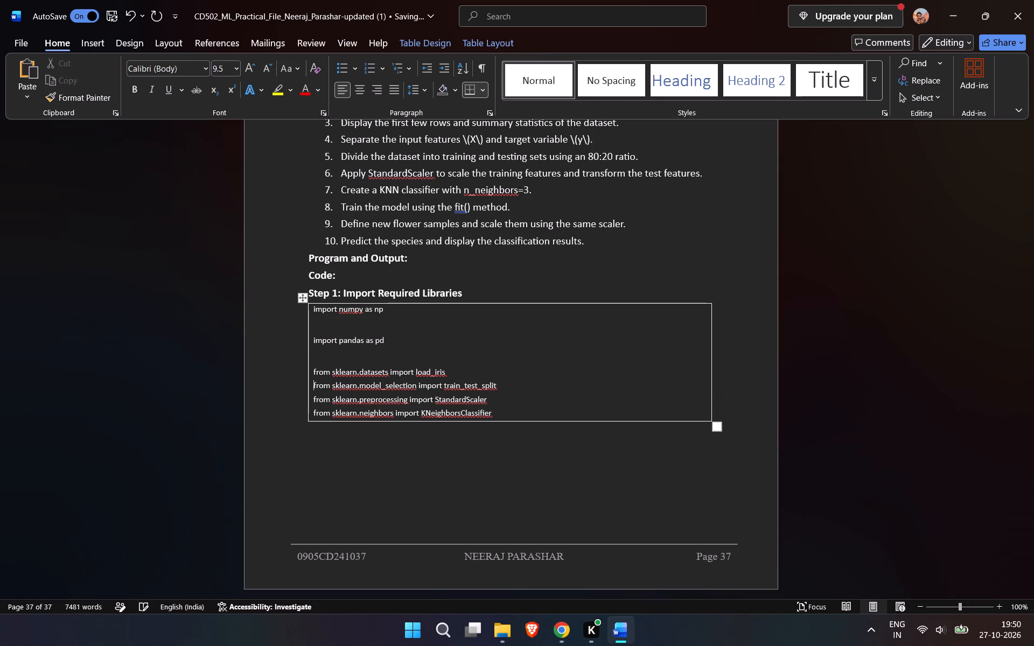
Delete all the import code inside the Step 1 code box, leaving the box itself in place.
{"action": "left_click_drag", "start_coordinate": [512, 412], "coordinate": [312, 309]}
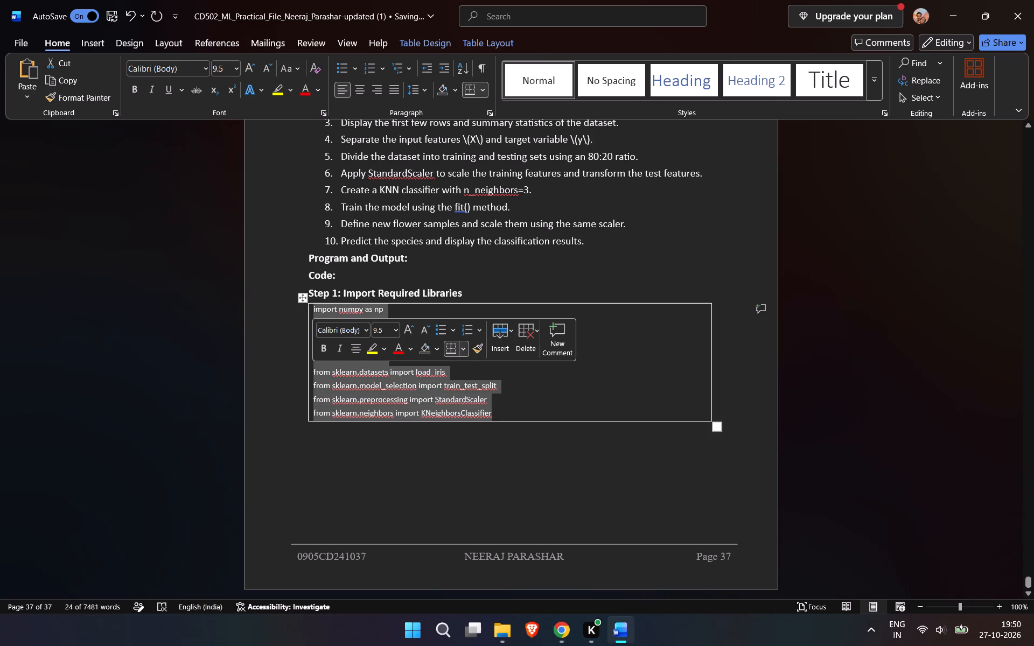
{"action": "key", "text": "BackSpace"}
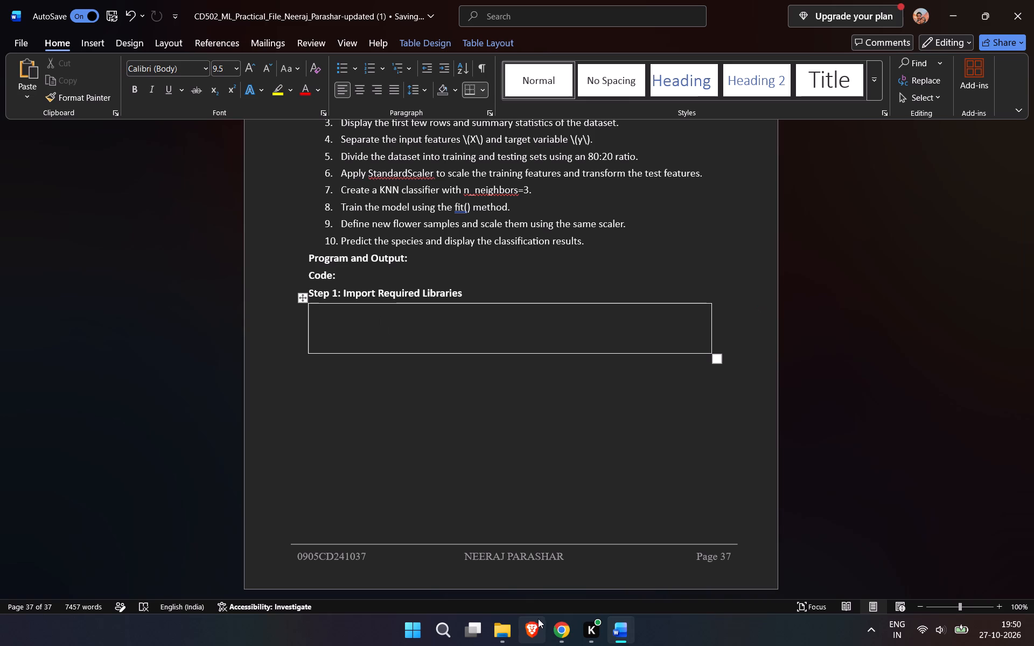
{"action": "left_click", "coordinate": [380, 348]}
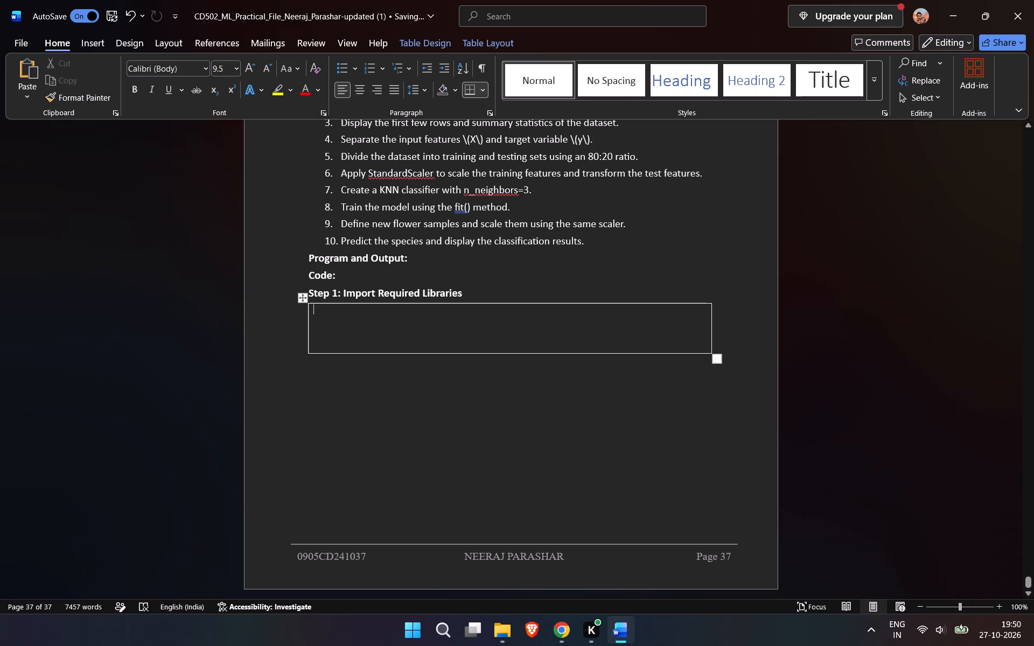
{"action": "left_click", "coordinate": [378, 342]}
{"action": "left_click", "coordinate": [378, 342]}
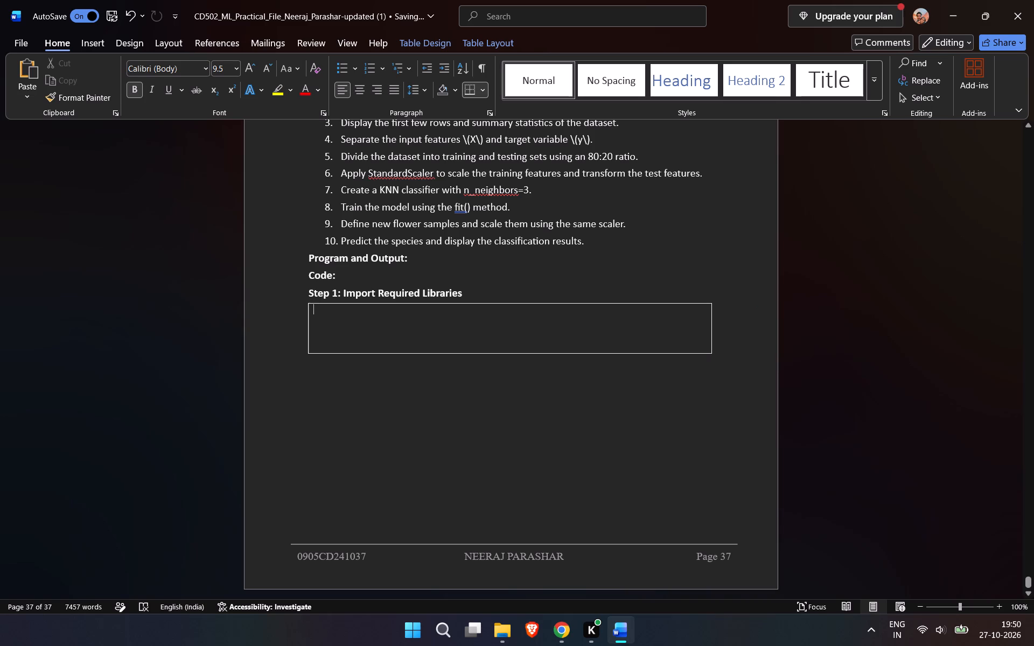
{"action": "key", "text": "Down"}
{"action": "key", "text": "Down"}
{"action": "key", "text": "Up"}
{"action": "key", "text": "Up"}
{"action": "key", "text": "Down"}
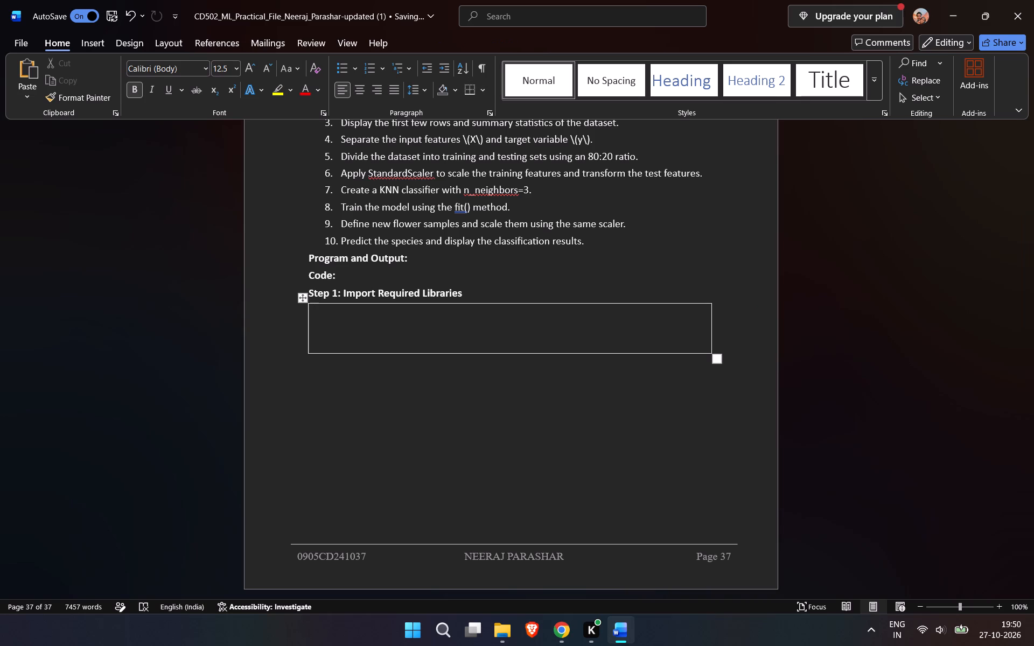
Shrink the empty Step 1 code box to a single line's height and make it slightly narrower than the text width.
{"action": "left_click", "coordinate": [378, 342]}
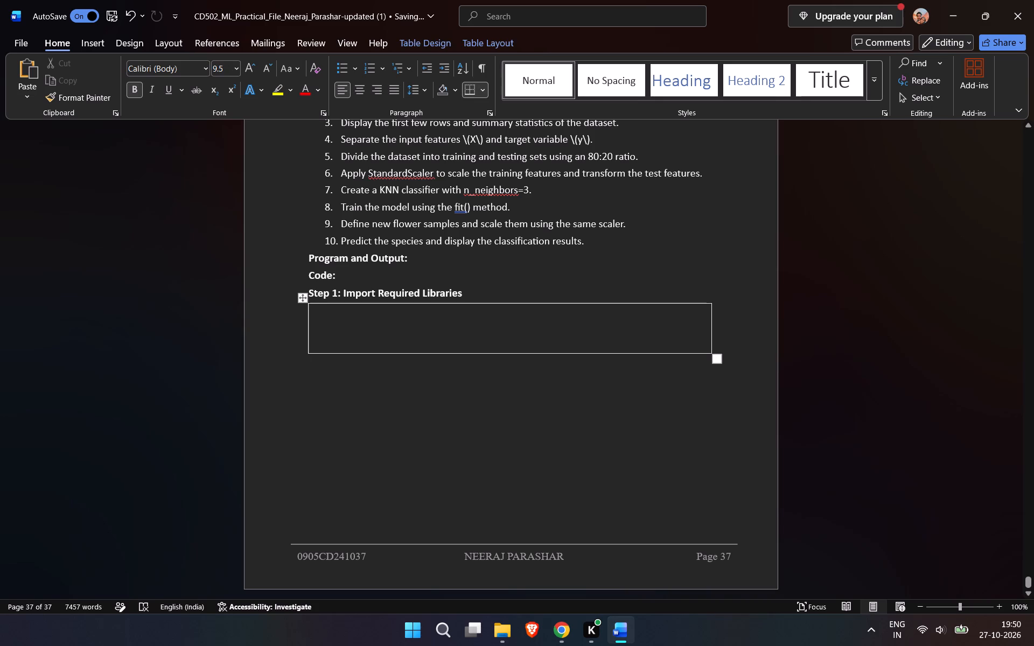
{"action": "left_click_drag", "start_coordinate": [719, 358], "coordinate": [721, 329]}
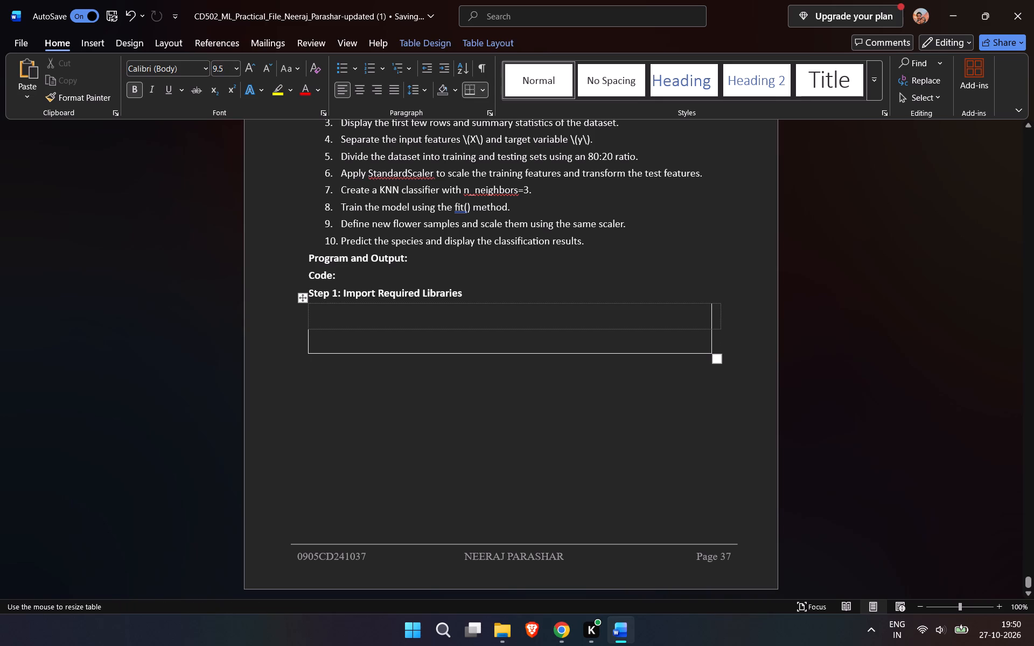
{"action": "left_click_drag", "start_coordinate": [721, 329], "coordinate": [733, 319]}
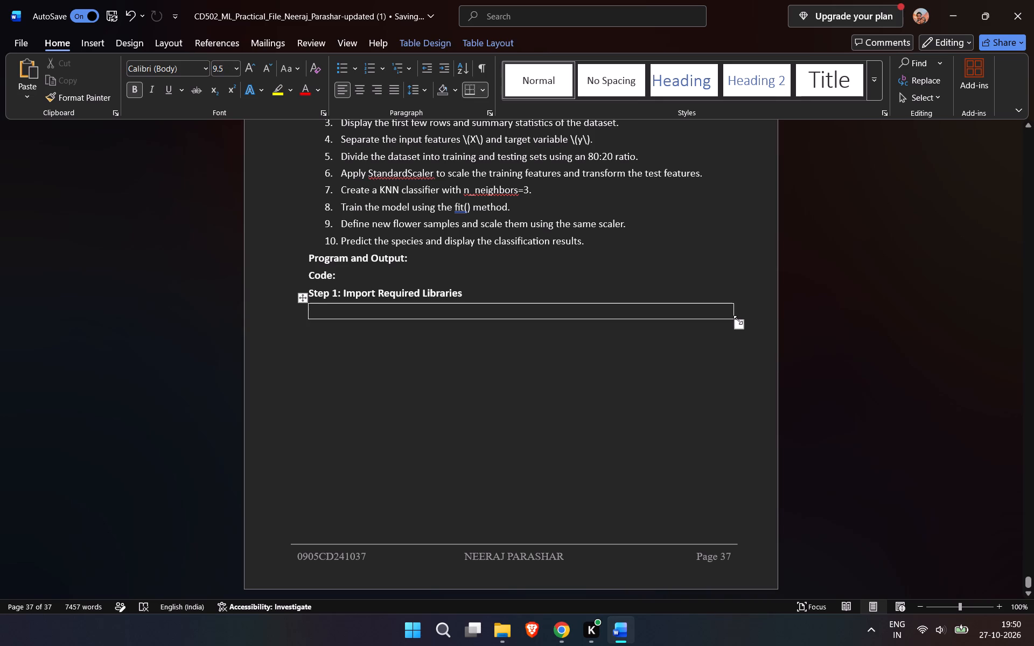
{"action": "left_click_drag", "start_coordinate": [739, 322], "coordinate": [695, 317]}
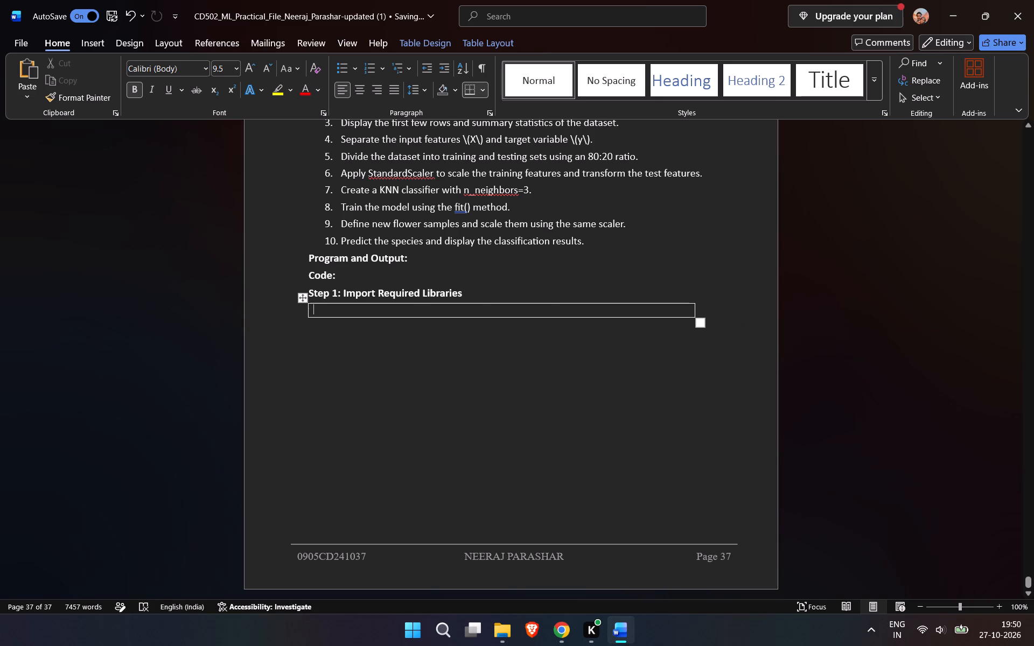
Review the output tables, analysis and conclusion of the earlier clustering experiment as a formatting reference for Experiment No. 05.
{"action": "scroll", "coordinate": [637, 281], "scroll_direction": "up", "scroll_amount": 20}
{"action": "scroll", "coordinate": [637, 281], "scroll_direction": "up", "scroll_amount": 6}
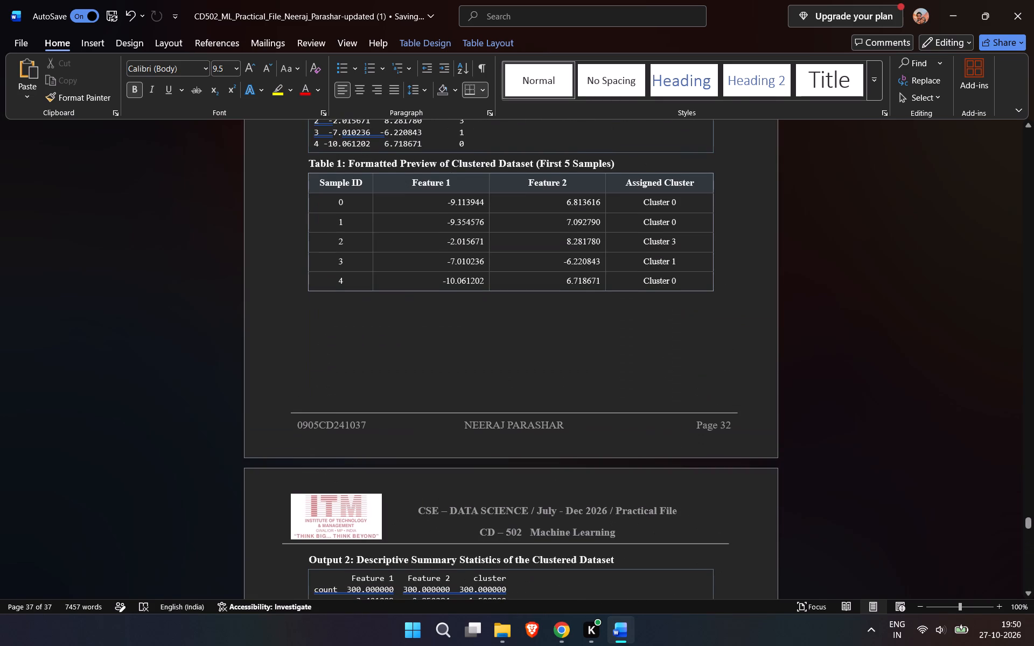
{"action": "scroll", "coordinate": [637, 281], "scroll_direction": "down", "scroll_amount": 14}
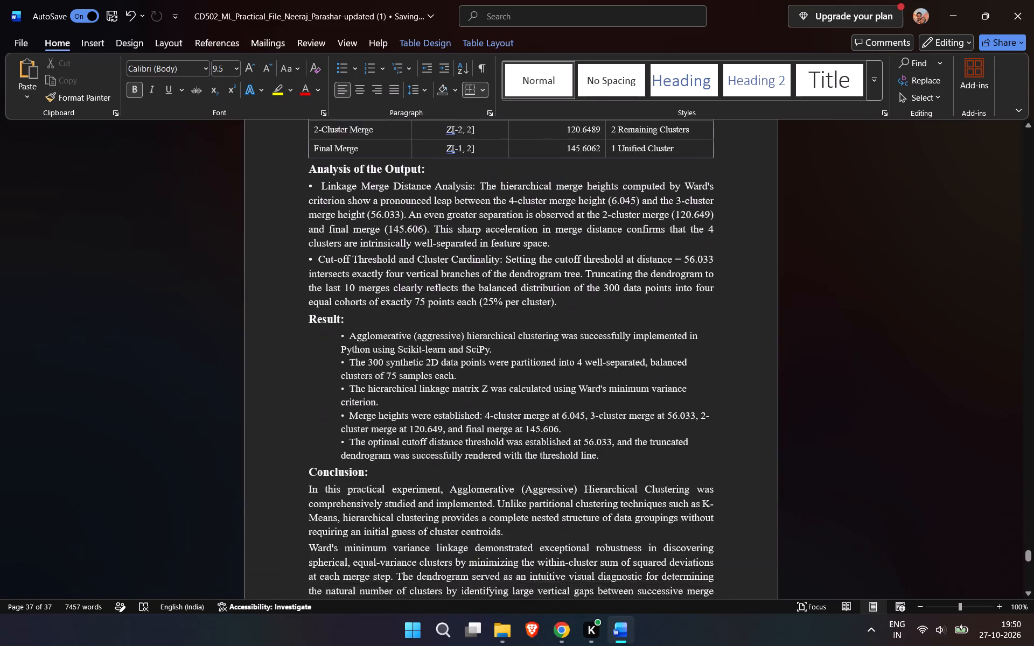
{"action": "scroll", "coordinate": [637, 281], "scroll_direction": "down", "scroll_amount": 13}
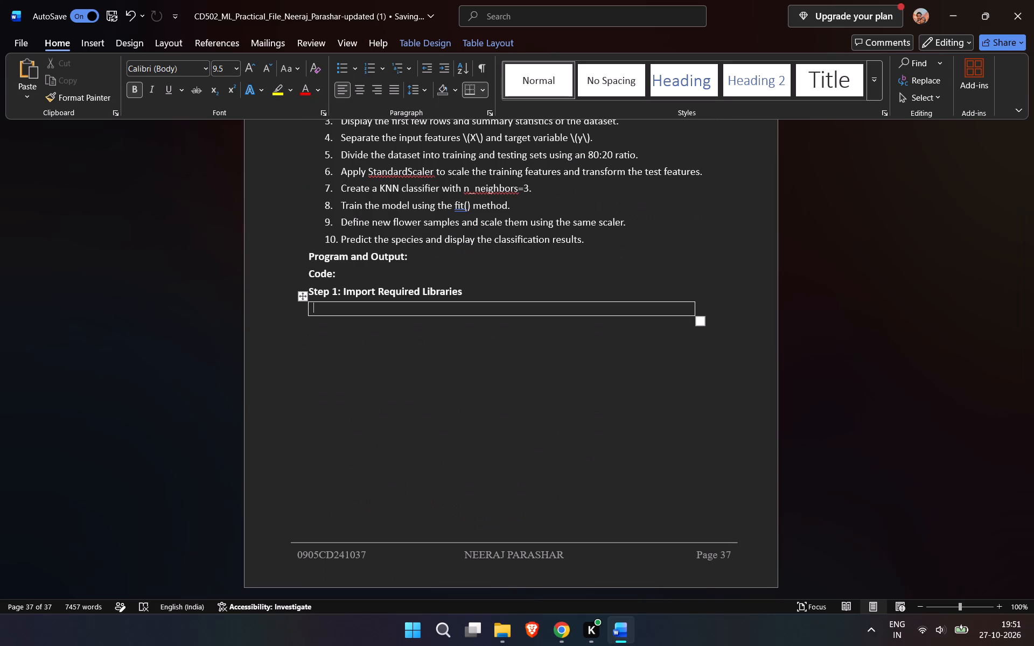
{"action": "left_click", "coordinate": [491, 112]}
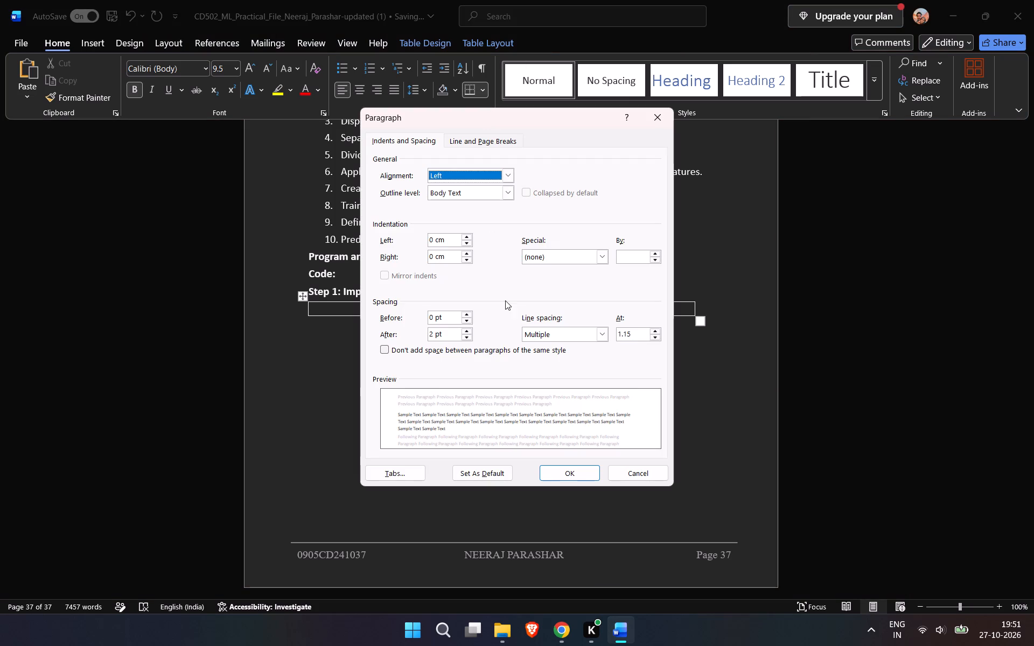
{"action": "left_click", "coordinate": [601, 335]}
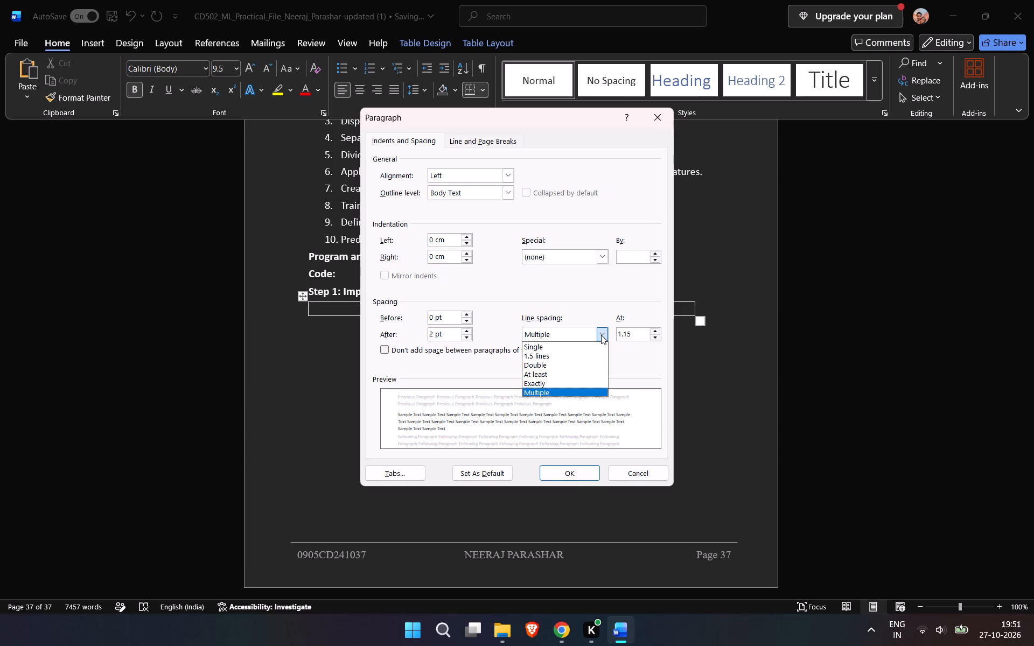
{"action": "left_click", "coordinate": [601, 335]}
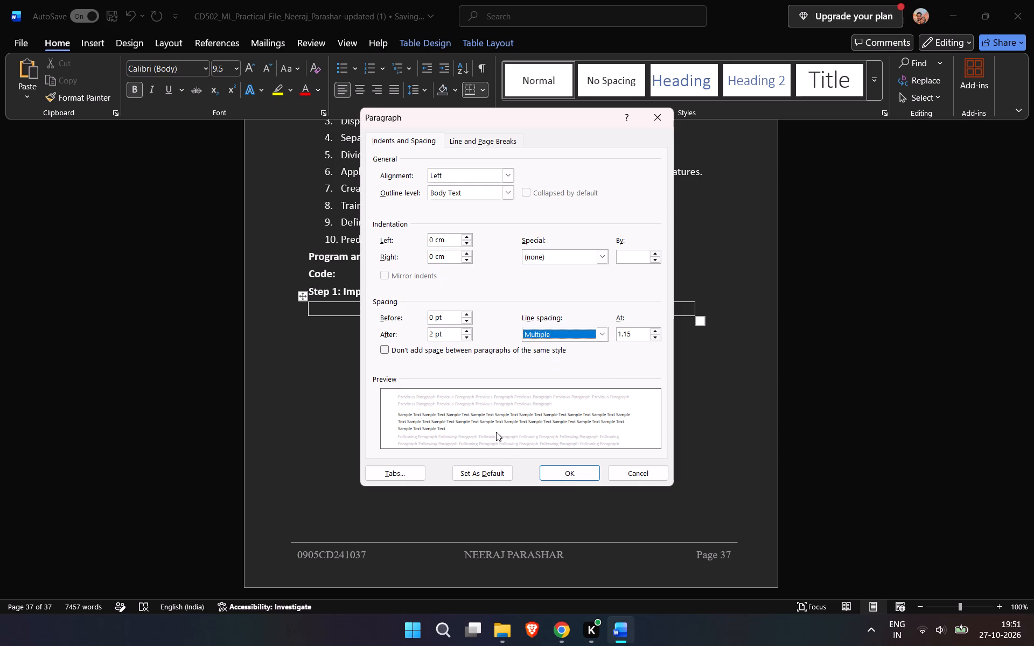
{"action": "scroll", "coordinate": [502, 427], "scroll_direction": "down", "scroll_amount": 1}
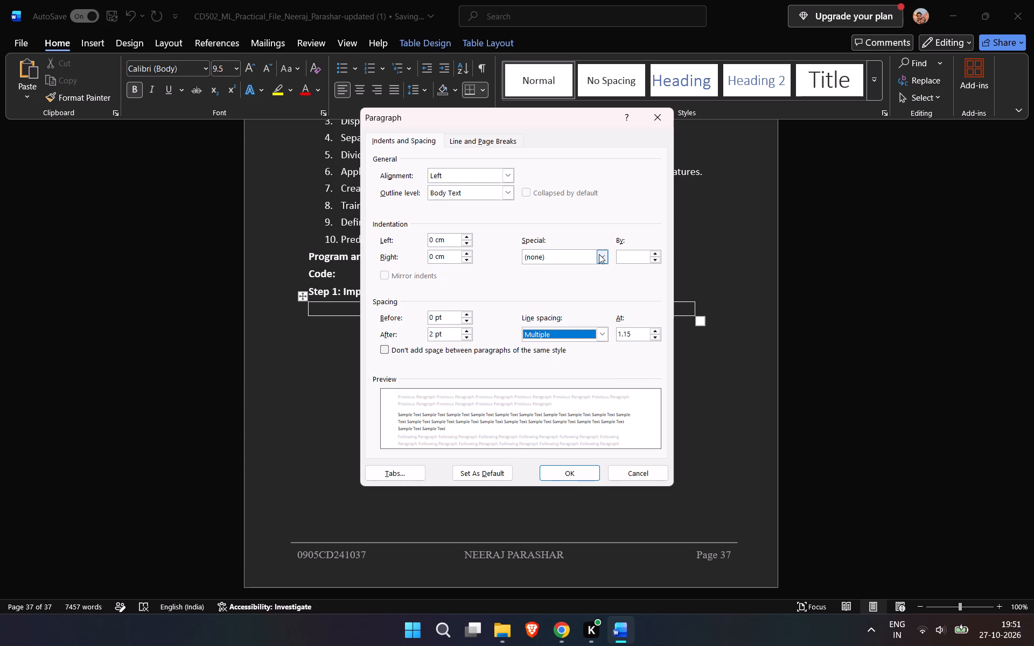
{"action": "left_click", "coordinate": [599, 254]}
{"action": "left_click", "coordinate": [599, 254]}
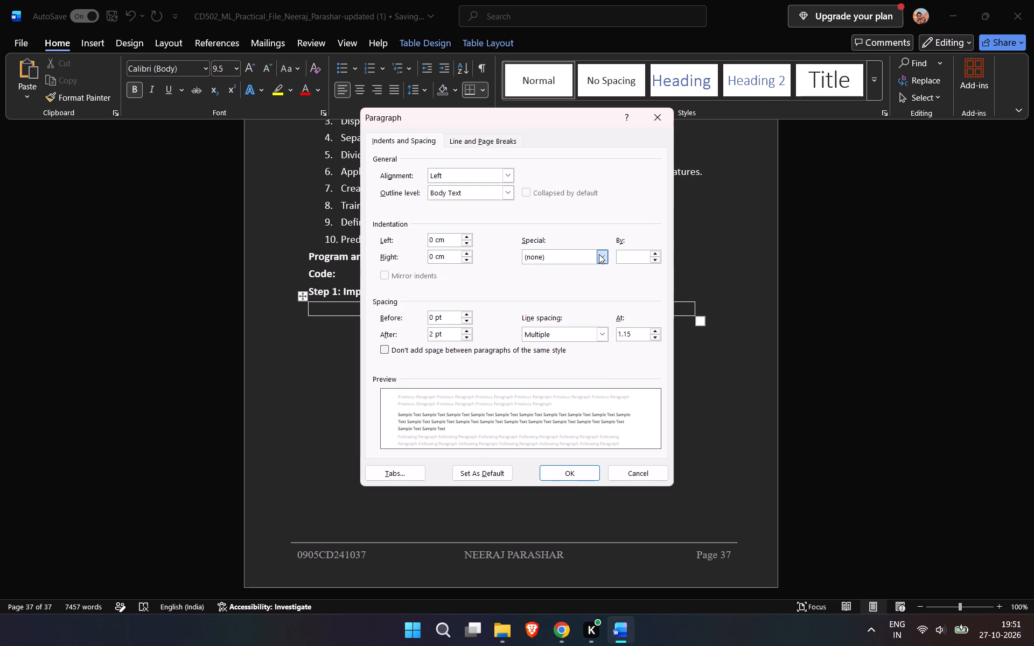
{"action": "double_click", "coordinate": [655, 337]}
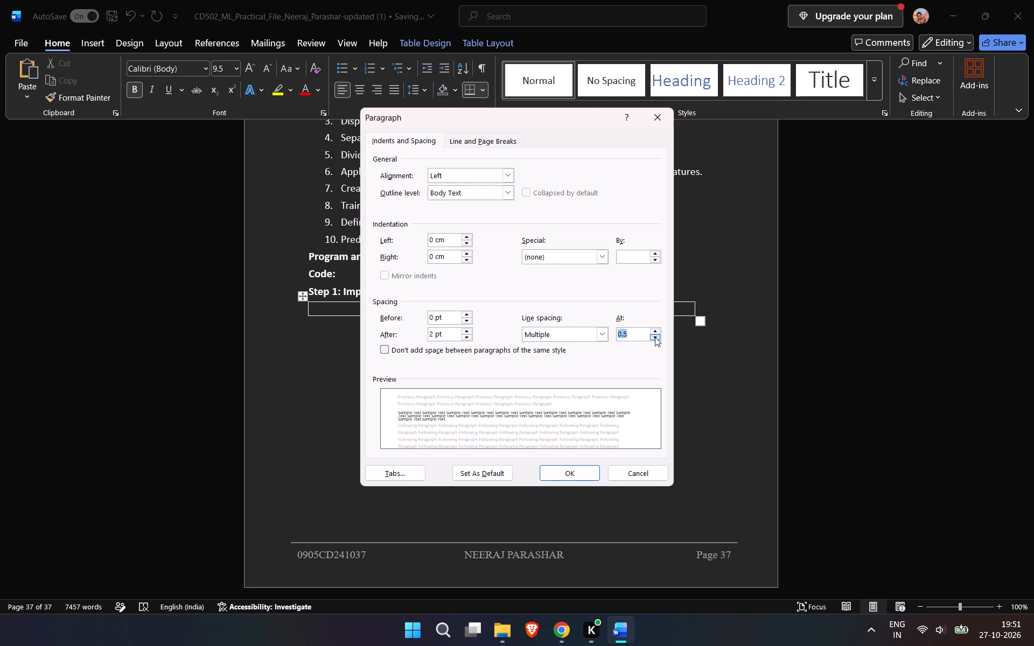
{"action": "left_click", "coordinate": [655, 329]}
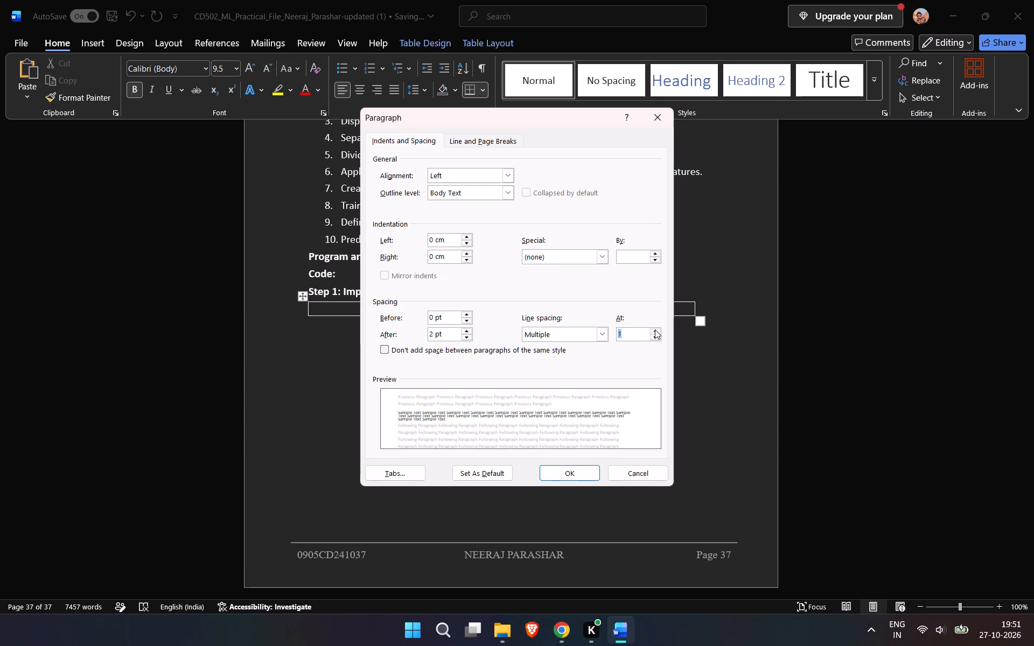
{"action": "left_click", "coordinate": [655, 338]}
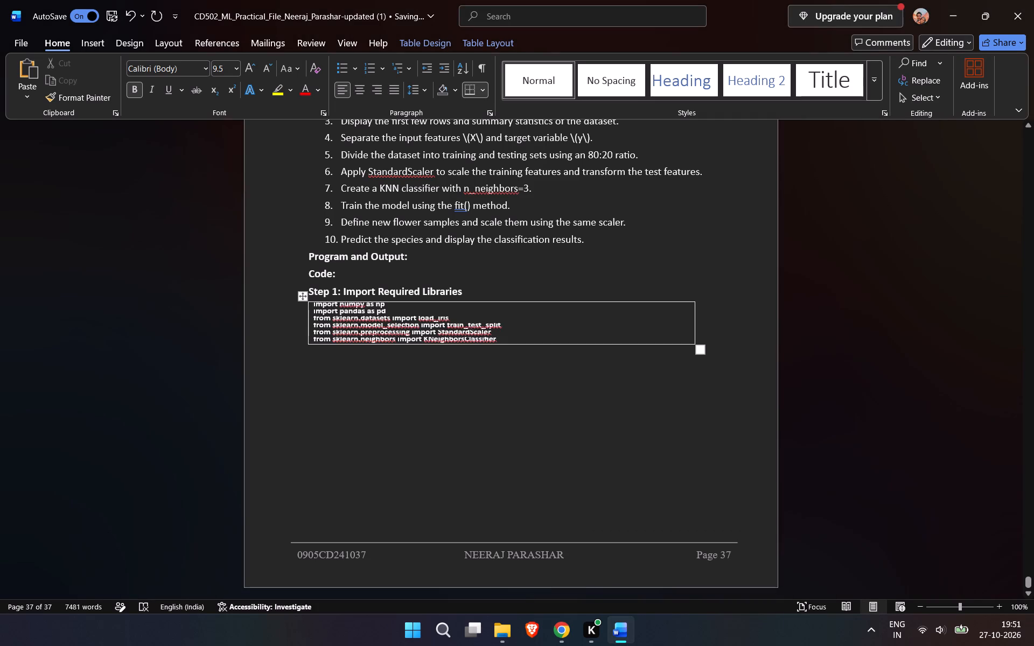
Remove the bold formatting from all the import lines in the Step 1 code box.
{"action": "left_click_drag", "start_coordinate": [512, 338], "coordinate": [327, 306]}
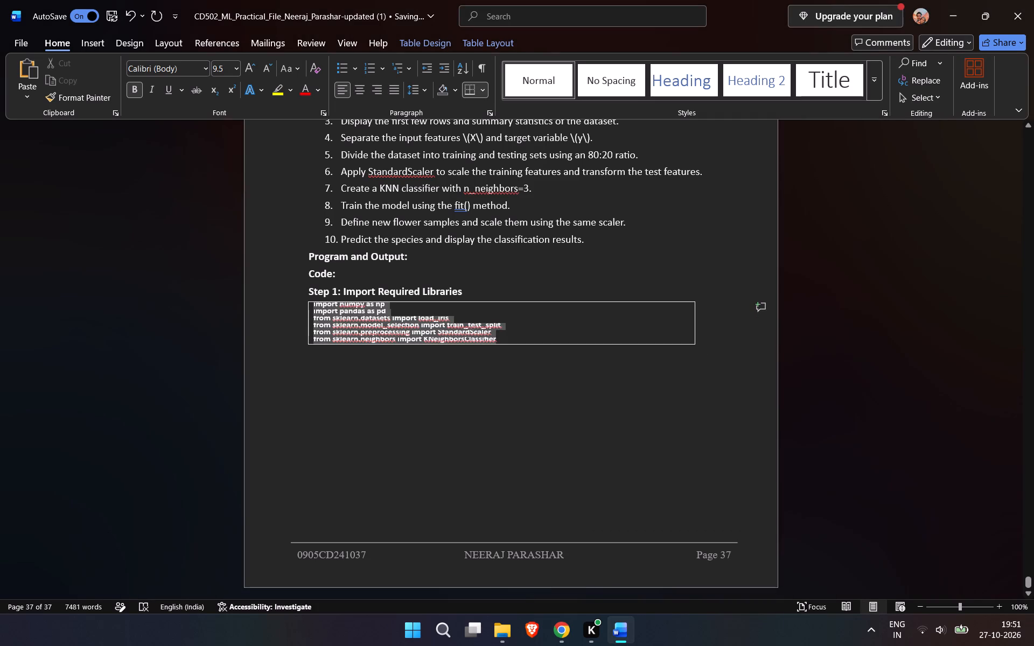
{"action": "left_click_drag", "start_coordinate": [327, 306], "coordinate": [316, 299]}
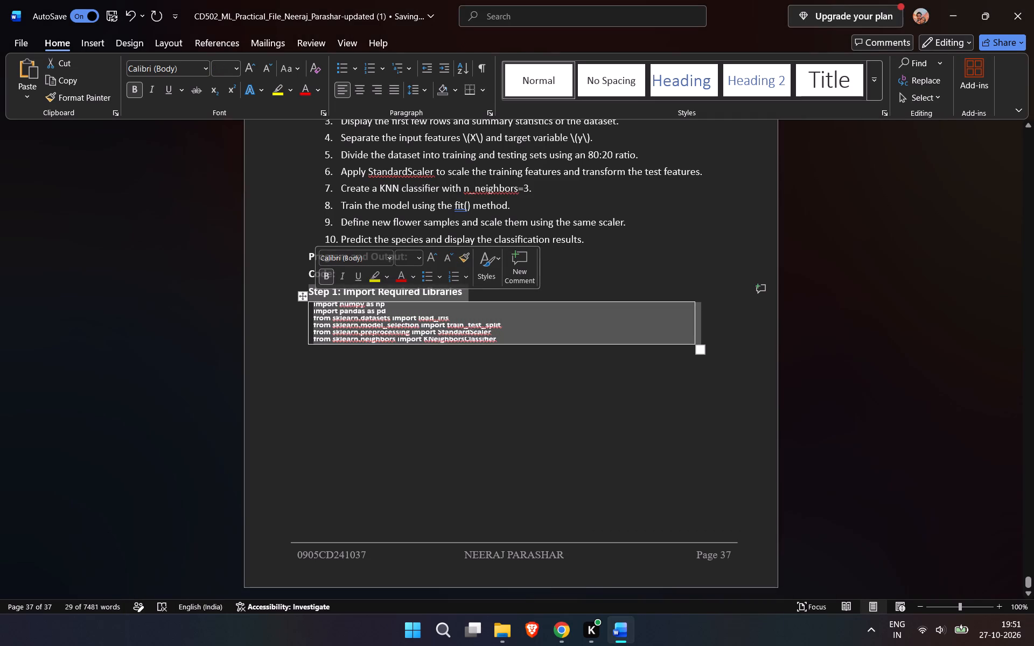
{"action": "left_click", "coordinate": [311, 306]}
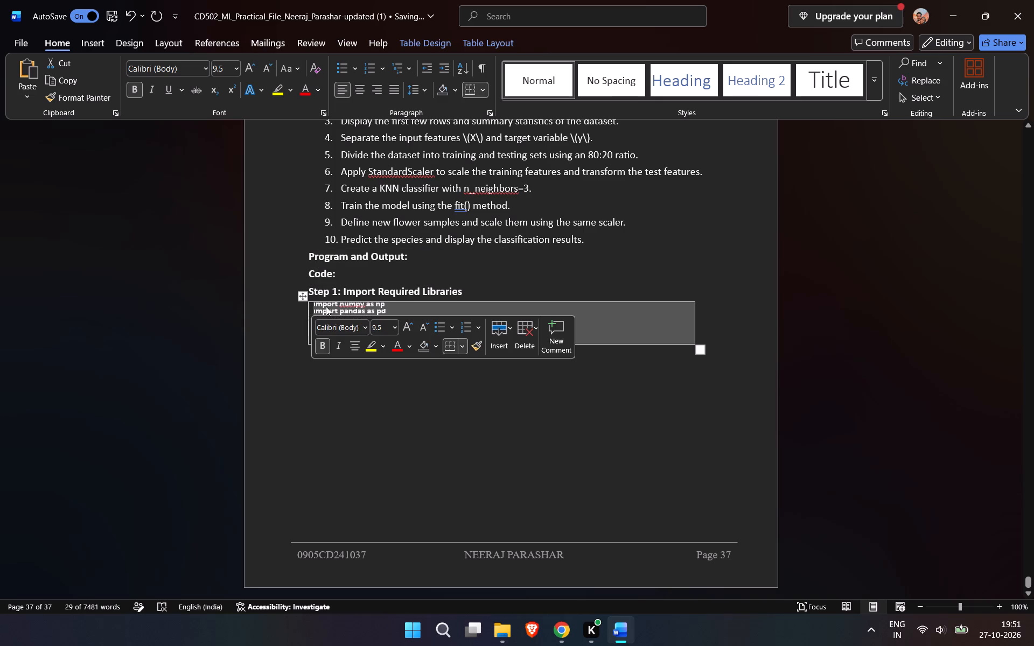
{"action": "left_click", "coordinate": [326, 306]}
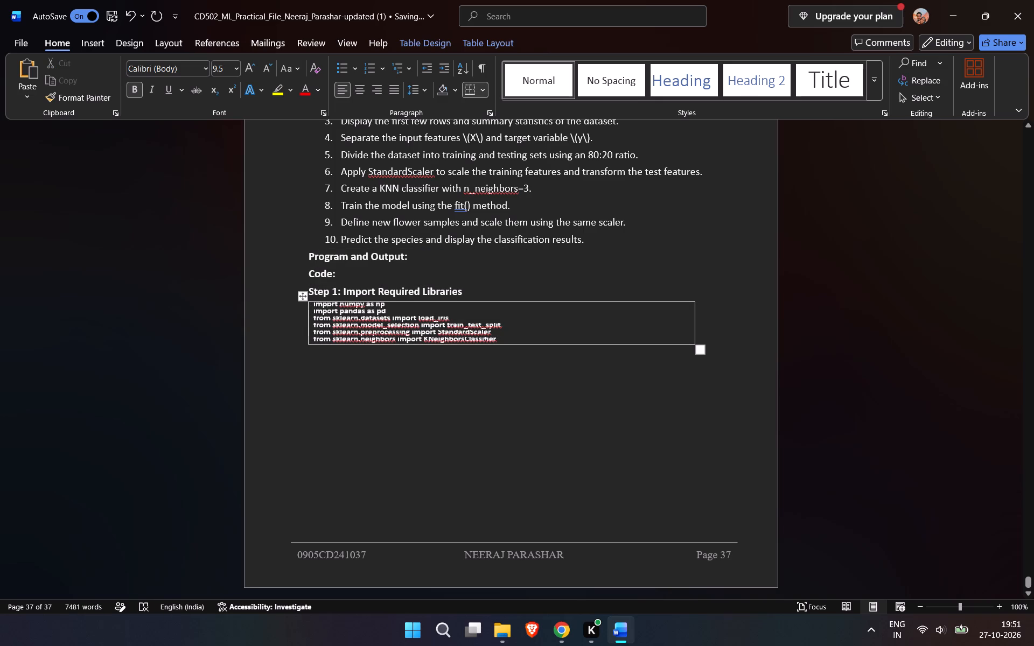
{"action": "left_click_drag", "start_coordinate": [502, 341], "coordinate": [309, 311]}
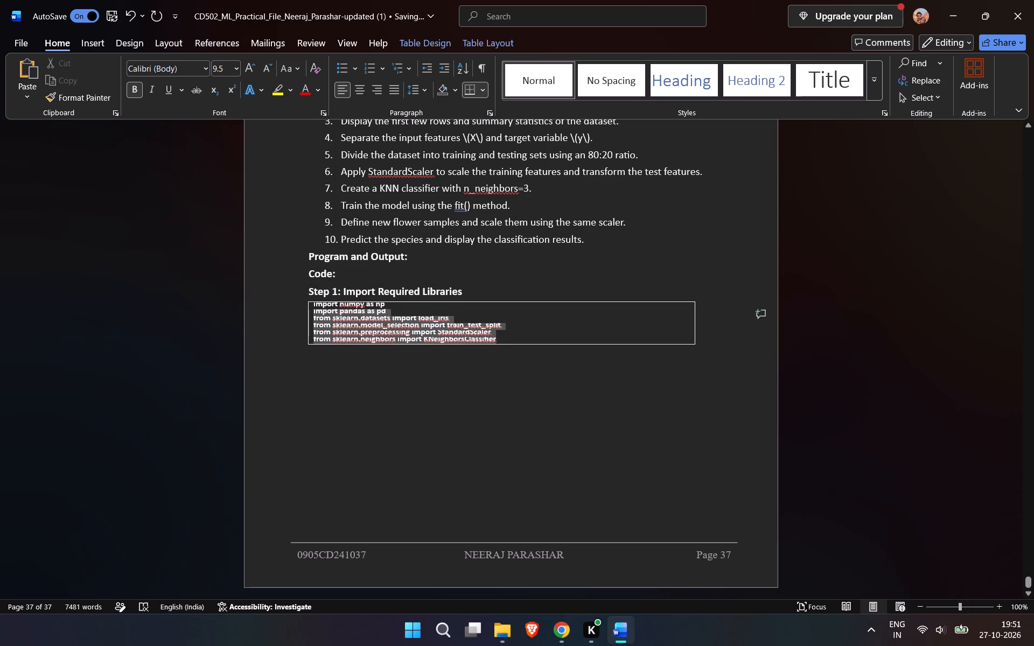
{"action": "left_click_drag", "start_coordinate": [309, 311], "coordinate": [308, 306]}
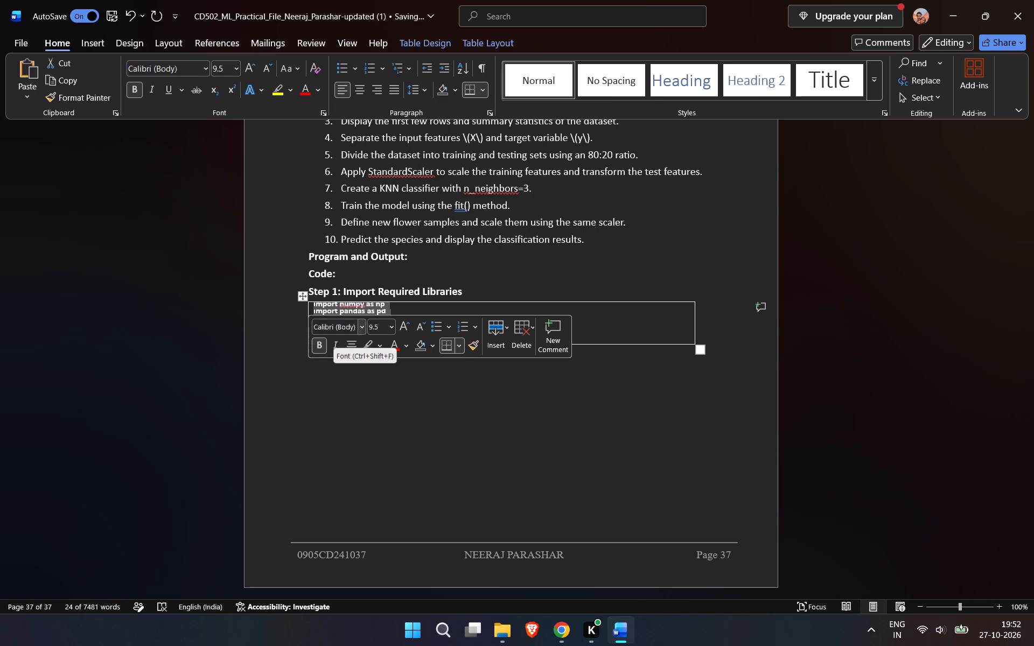
{"action": "left_click", "coordinate": [316, 343]}
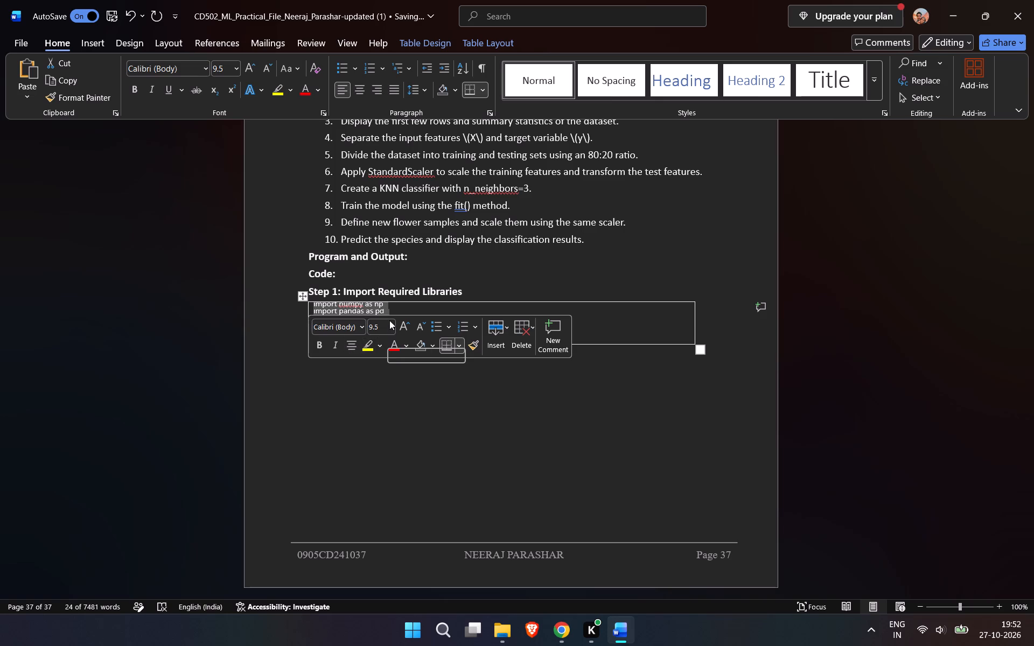
{"action": "left_click", "coordinate": [382, 399]}
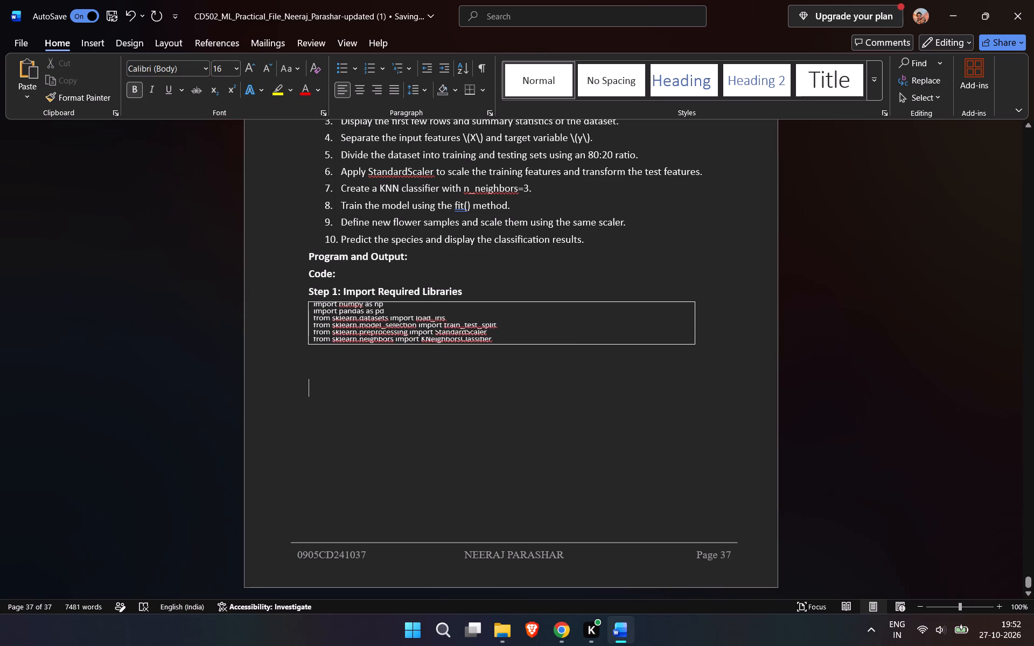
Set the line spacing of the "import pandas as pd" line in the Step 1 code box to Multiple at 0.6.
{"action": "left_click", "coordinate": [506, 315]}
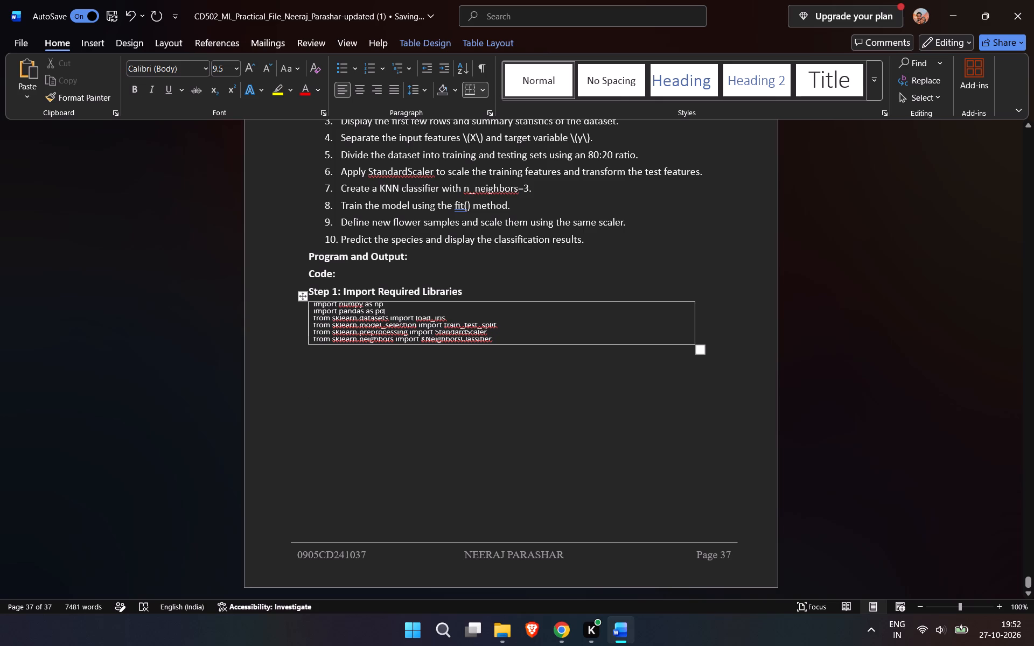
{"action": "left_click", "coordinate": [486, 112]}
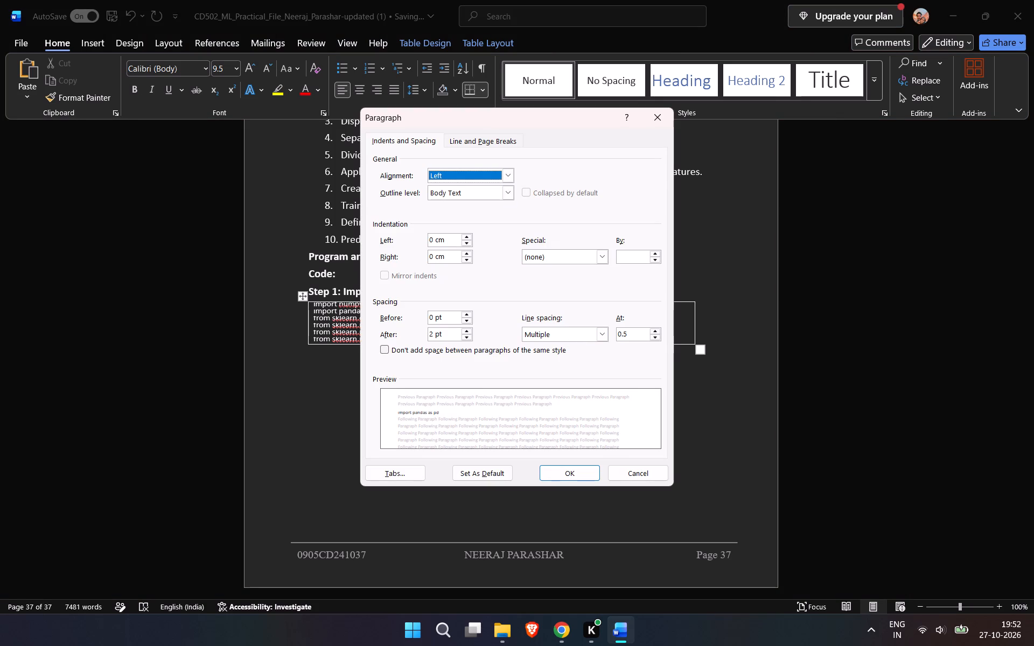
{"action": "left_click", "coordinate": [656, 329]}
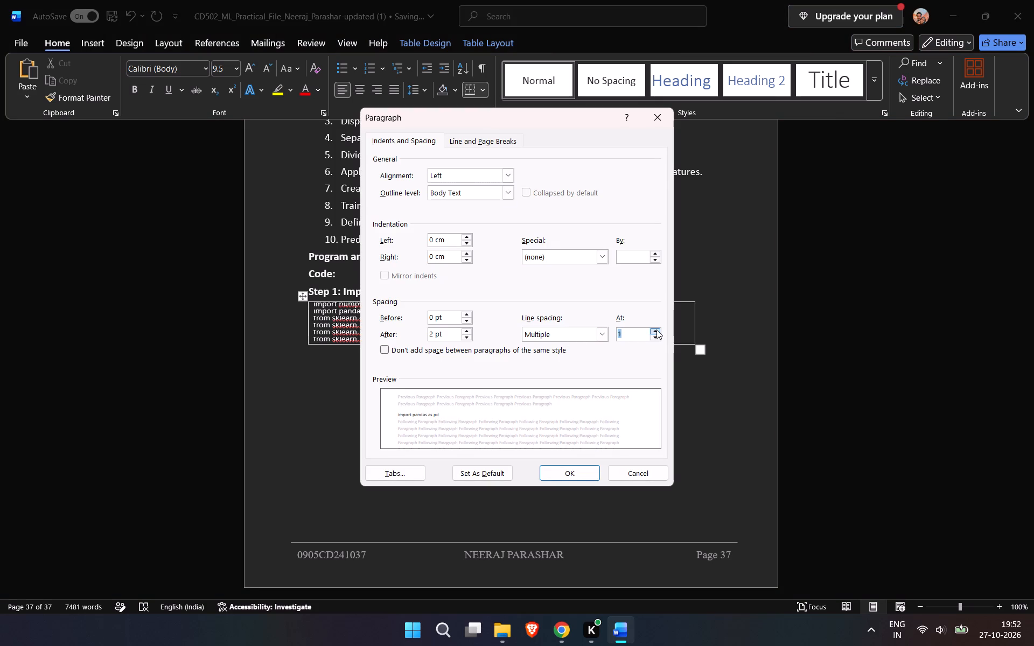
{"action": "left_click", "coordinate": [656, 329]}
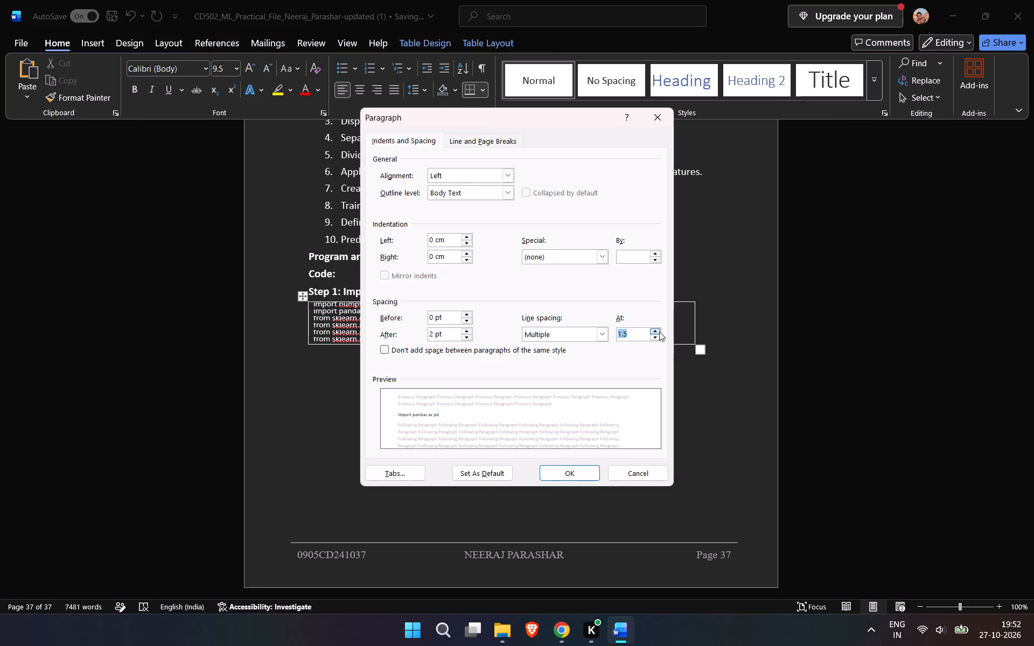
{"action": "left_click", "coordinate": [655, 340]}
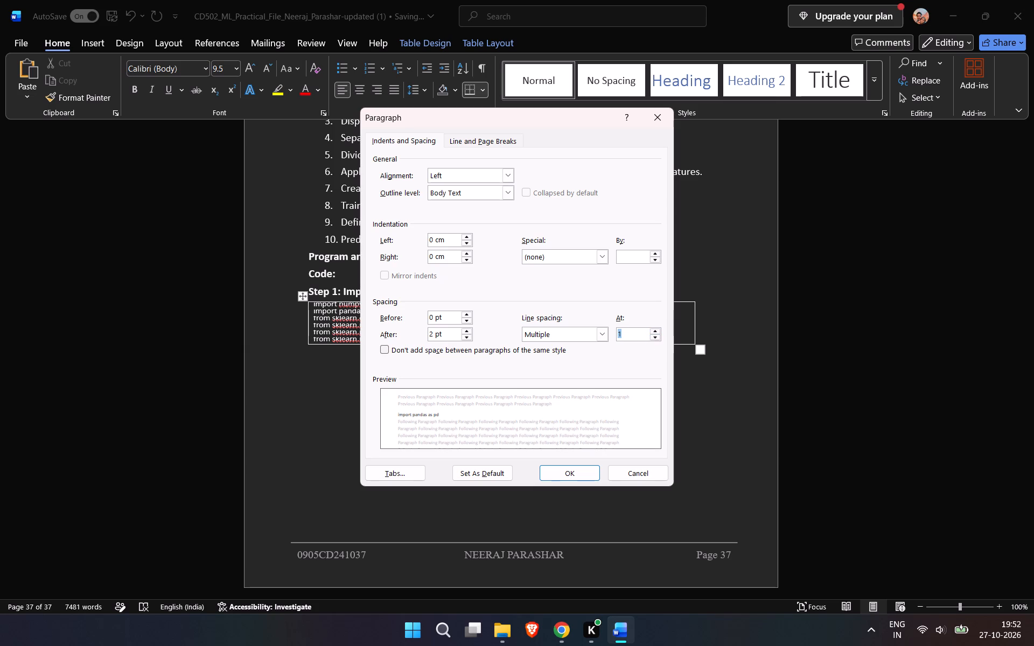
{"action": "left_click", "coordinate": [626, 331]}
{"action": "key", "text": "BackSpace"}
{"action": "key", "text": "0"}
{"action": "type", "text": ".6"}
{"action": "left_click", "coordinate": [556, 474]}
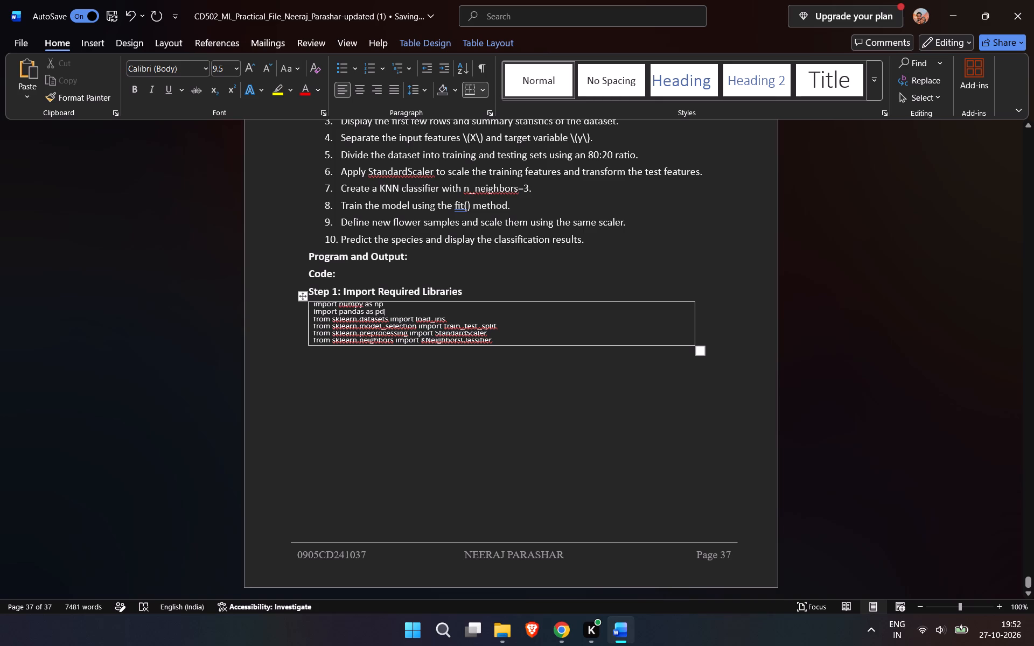
Check the paragraph spacing settings of the dendrogram code box under Step 3 of the earlier clustering experiment.
{"action": "scroll", "coordinate": [453, 283], "scroll_direction": "up", "scroll_amount": 12}
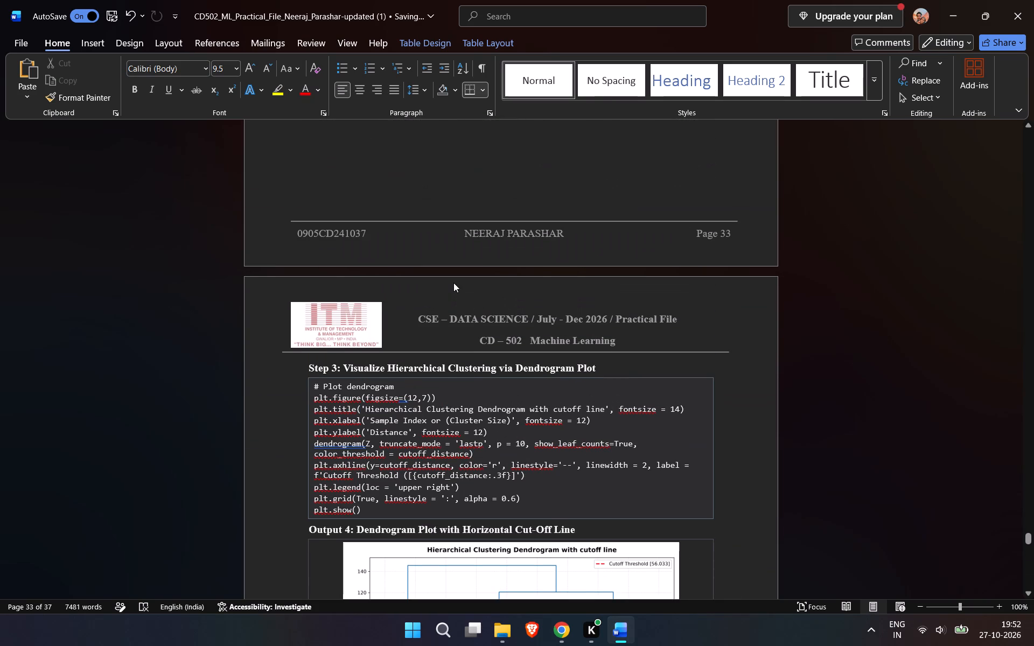
{"action": "left_click", "coordinate": [428, 422]}
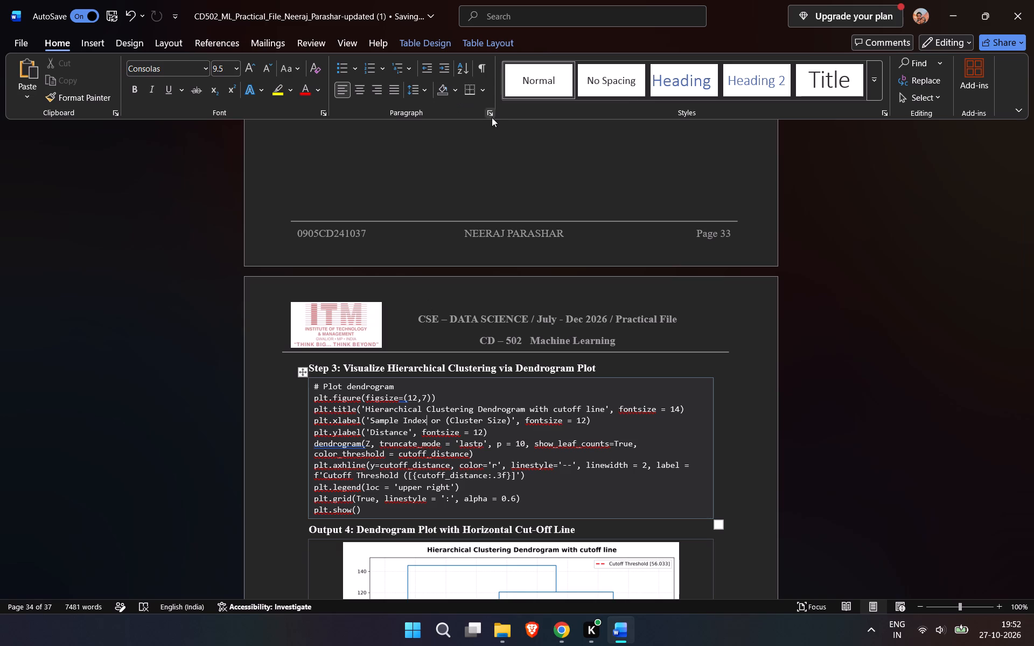
{"action": "left_click", "coordinate": [490, 111]}
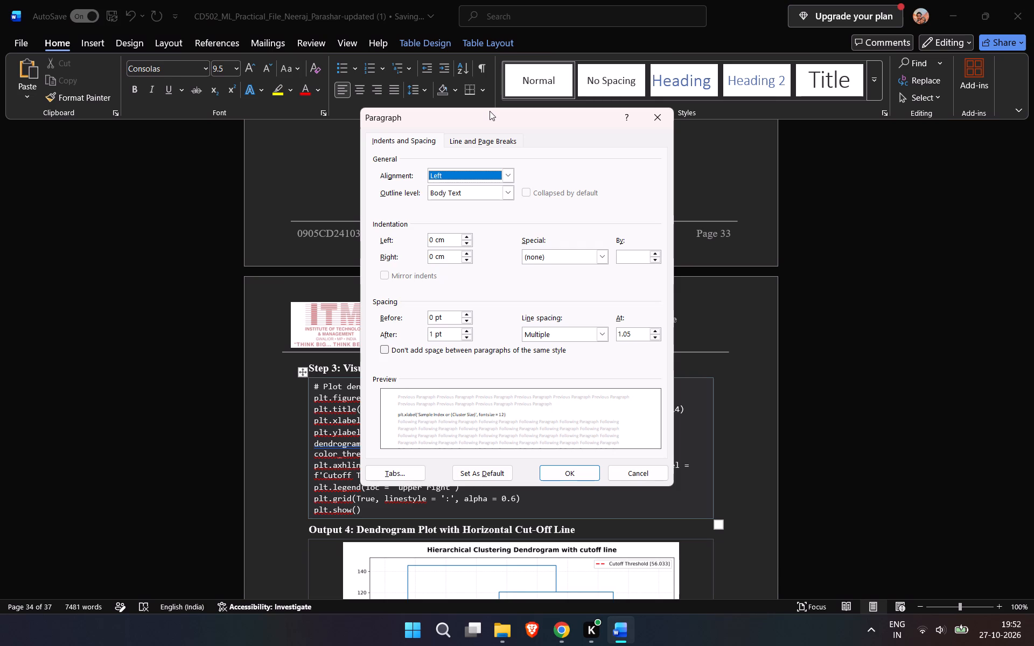
{"action": "left_click", "coordinate": [652, 117]}
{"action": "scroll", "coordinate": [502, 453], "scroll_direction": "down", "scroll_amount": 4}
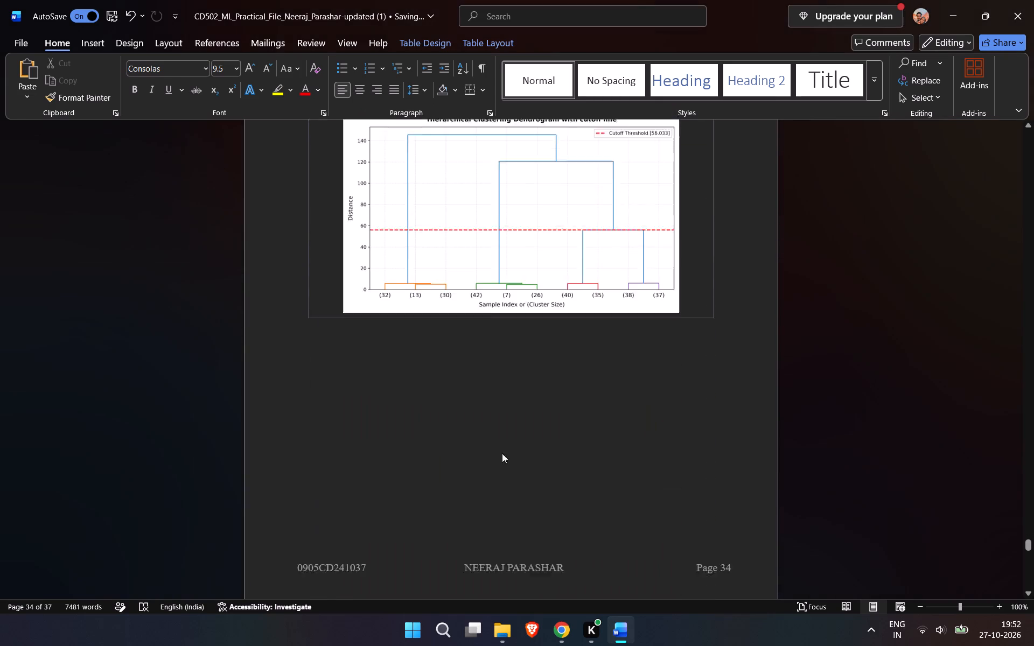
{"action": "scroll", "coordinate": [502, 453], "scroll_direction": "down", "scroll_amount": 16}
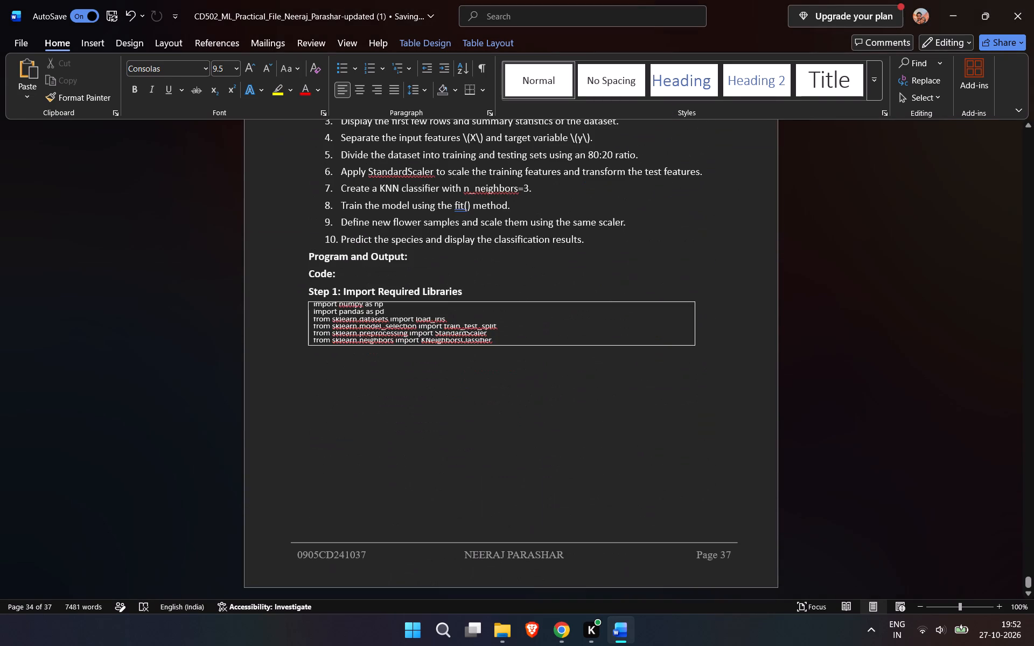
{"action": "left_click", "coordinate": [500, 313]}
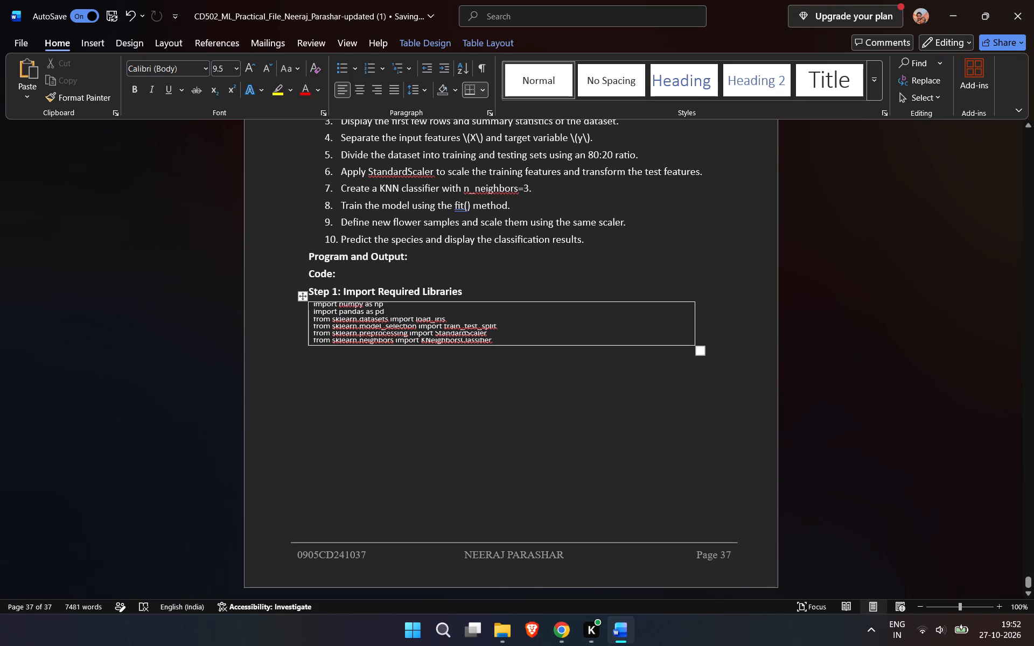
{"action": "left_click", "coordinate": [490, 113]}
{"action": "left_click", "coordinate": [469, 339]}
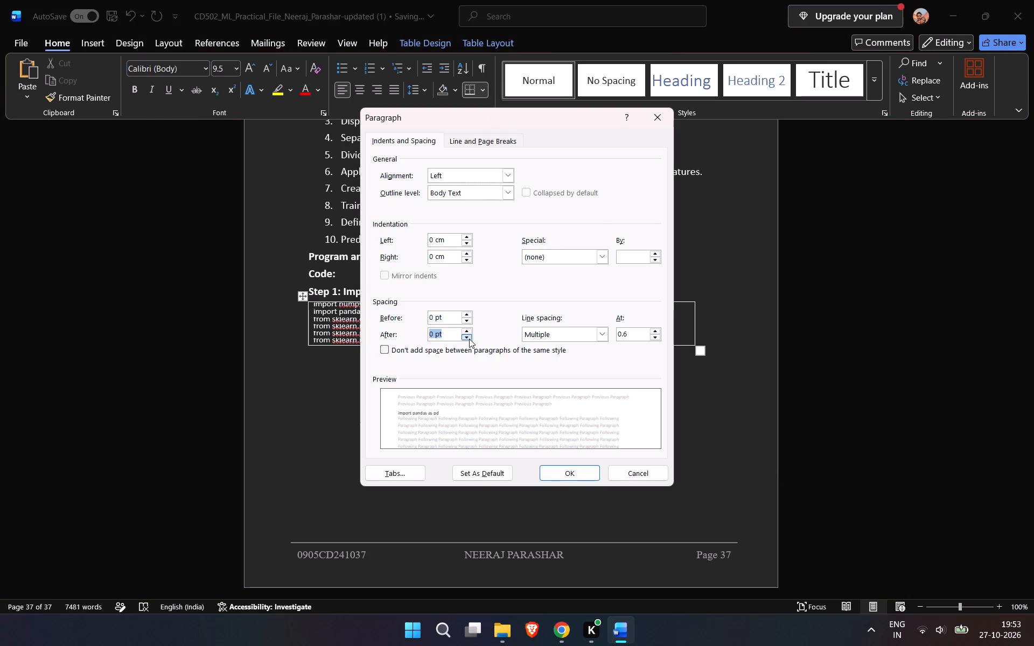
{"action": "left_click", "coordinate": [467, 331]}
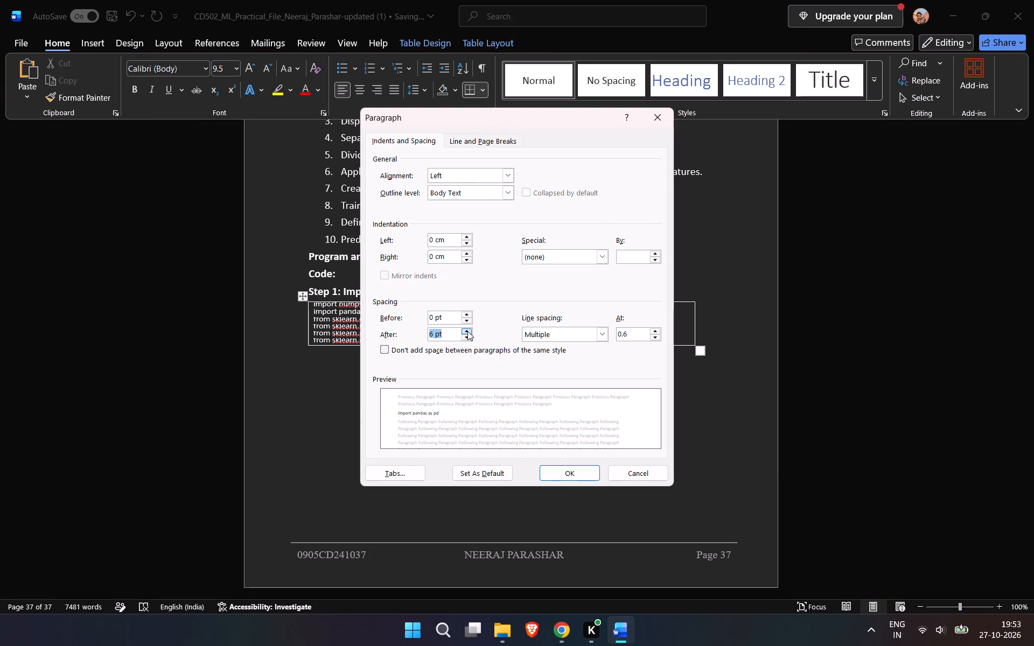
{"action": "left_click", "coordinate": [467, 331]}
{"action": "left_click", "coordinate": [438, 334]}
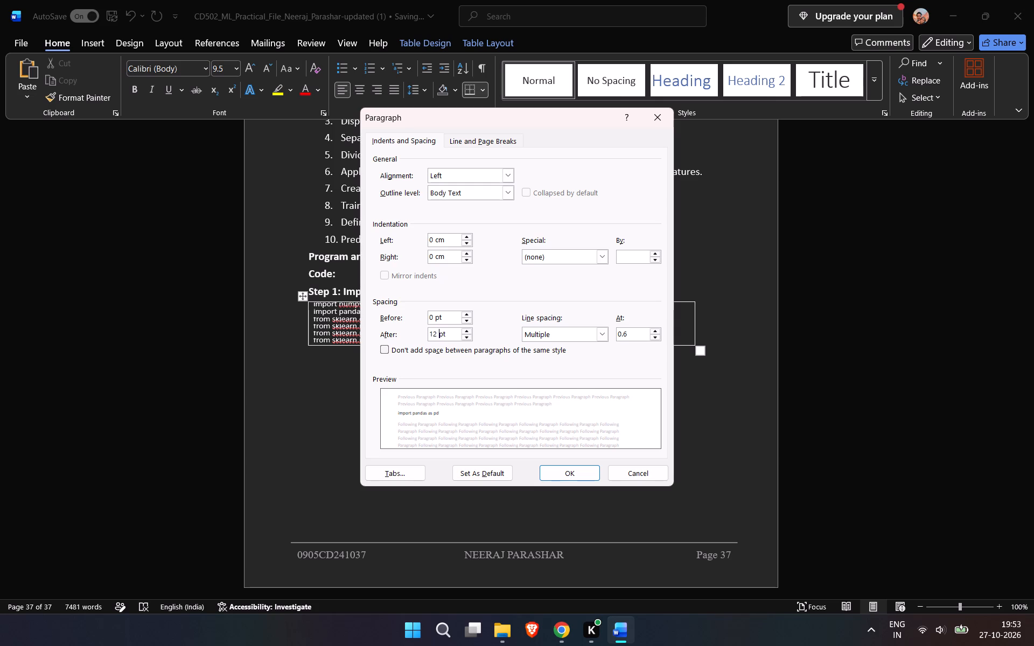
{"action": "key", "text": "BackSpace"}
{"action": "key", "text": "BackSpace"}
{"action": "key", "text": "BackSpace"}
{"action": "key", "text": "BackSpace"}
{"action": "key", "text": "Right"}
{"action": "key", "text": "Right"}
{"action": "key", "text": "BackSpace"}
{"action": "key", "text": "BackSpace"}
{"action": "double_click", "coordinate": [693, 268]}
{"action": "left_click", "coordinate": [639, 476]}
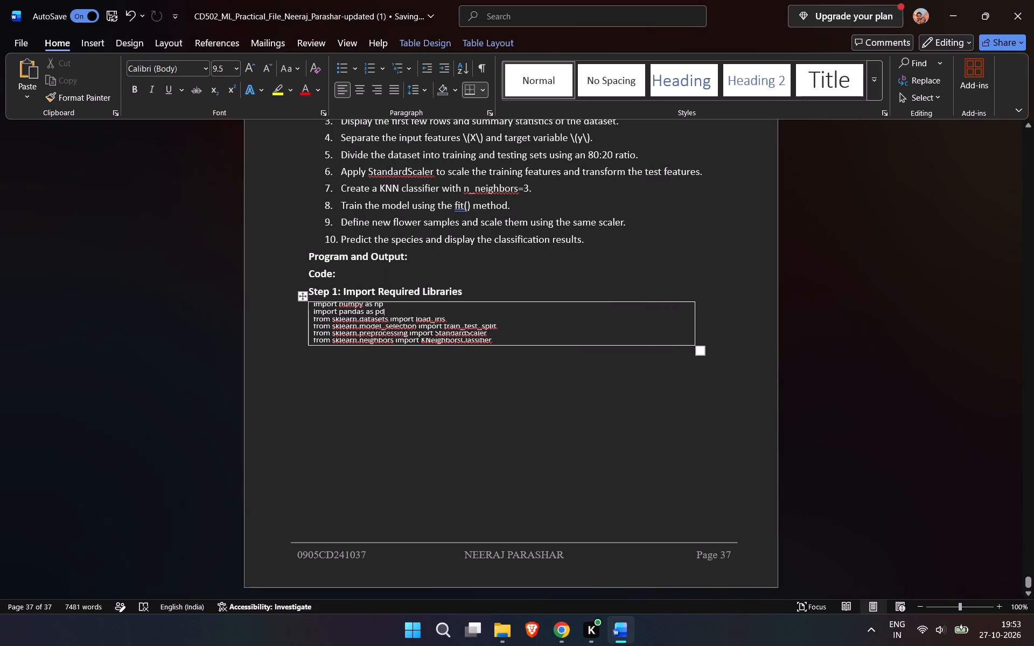
Set the "import pandas as pd" line in the Step 1 code box to 1 pt spacing after and Multiple line spacing at 1.05.
{"action": "left_click", "coordinate": [490, 110]}
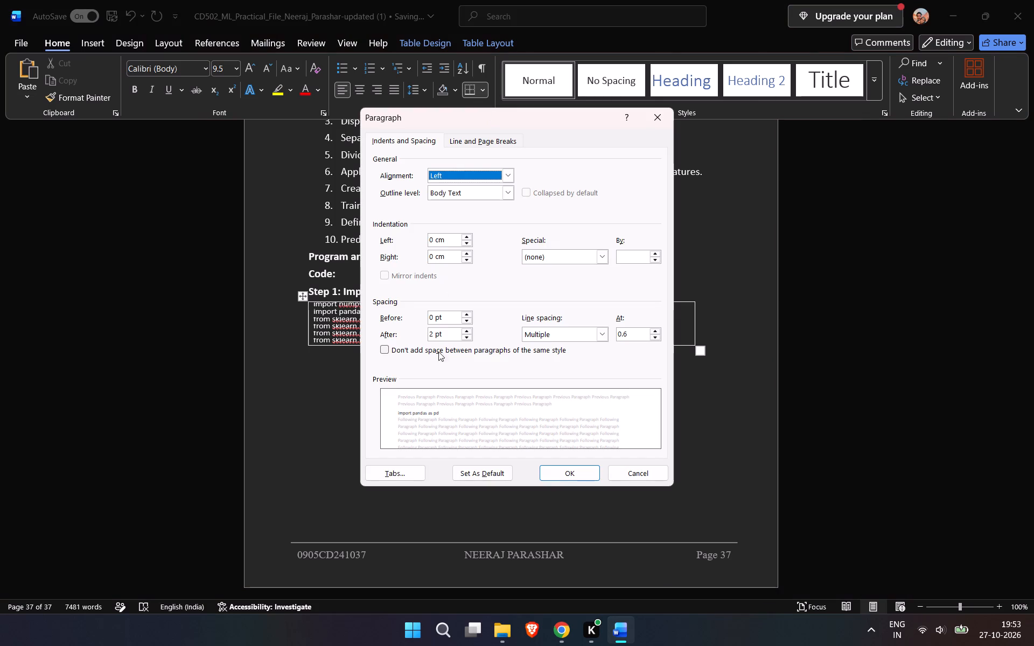
{"action": "left_click", "coordinate": [431, 336]}
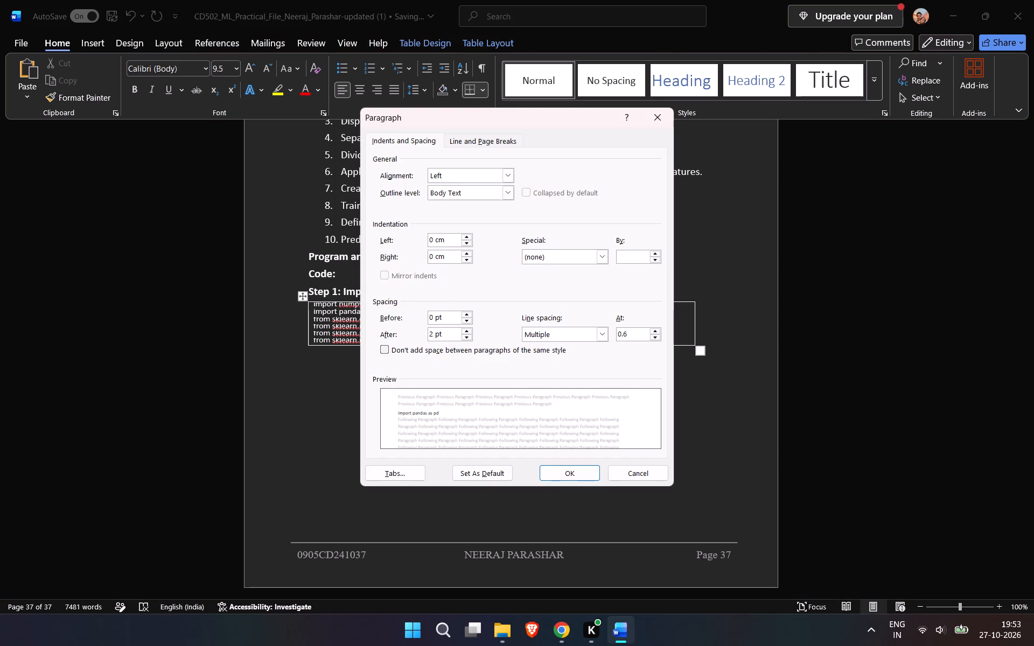
{"action": "key", "text": "BackSpace"}
{"action": "key", "text": "1"}
{"action": "left_click", "coordinate": [625, 336]}
{"action": "key", "text": "Left"}
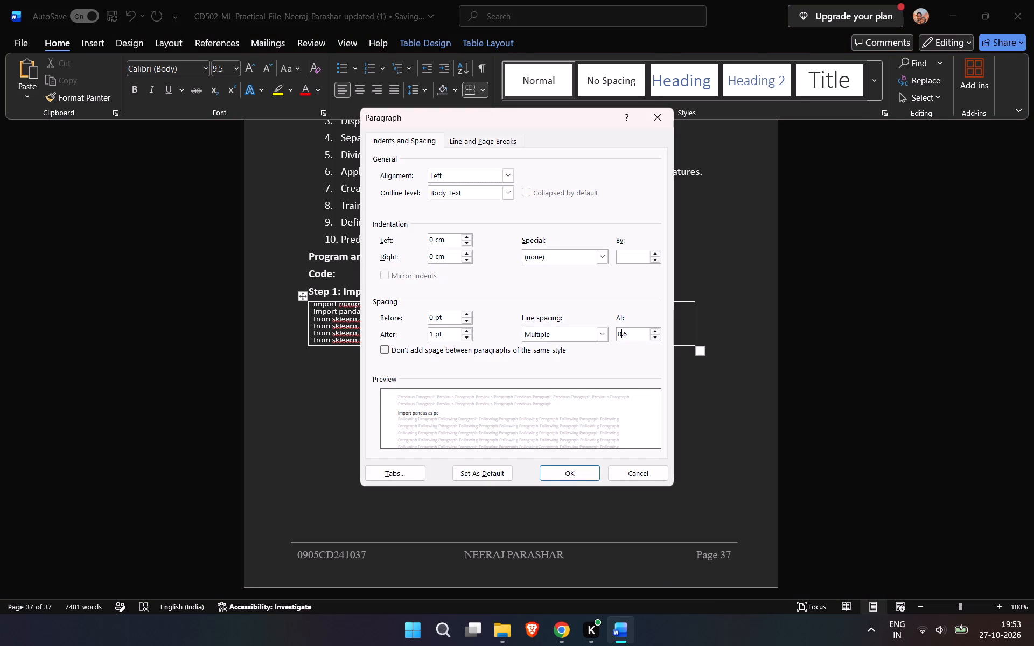
{"action": "key", "text": "BackSpace"}
{"action": "key", "text": "1"}
{"action": "key", "text": "Right"}
{"action": "key", "text": "0"}
{"action": "key", "text": "Right"}
{"action": "key", "text": "BackSpace"}
{"action": "key", "text": "5"}
{"action": "left_click", "coordinate": [553, 476]}
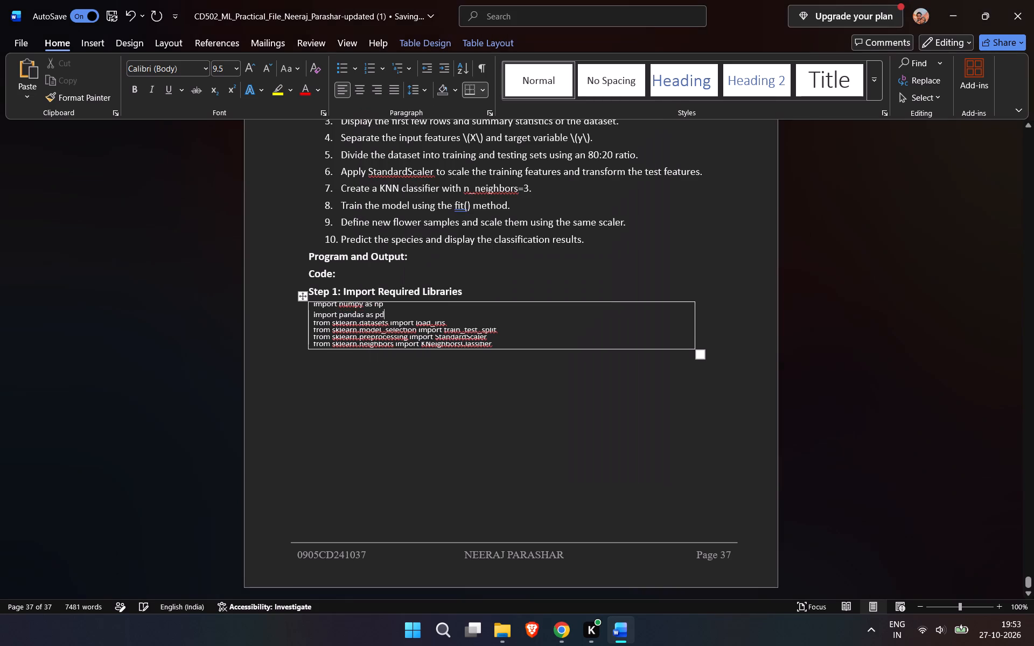
Delete all the import lines from the code box under Step 1: Import Required Libraries.
{"action": "left_click", "coordinate": [497, 342]}
{"action": "left_click_drag", "start_coordinate": [497, 342], "coordinate": [304, 302]}
{"action": "left_click", "coordinate": [387, 307]}
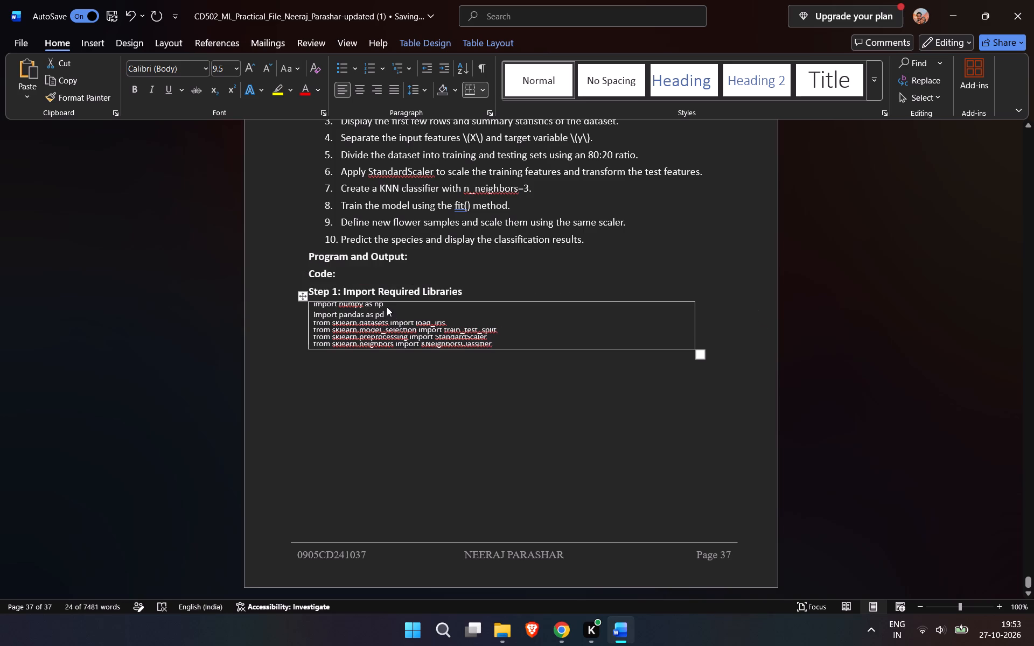
{"action": "left_click", "coordinate": [318, 316]}
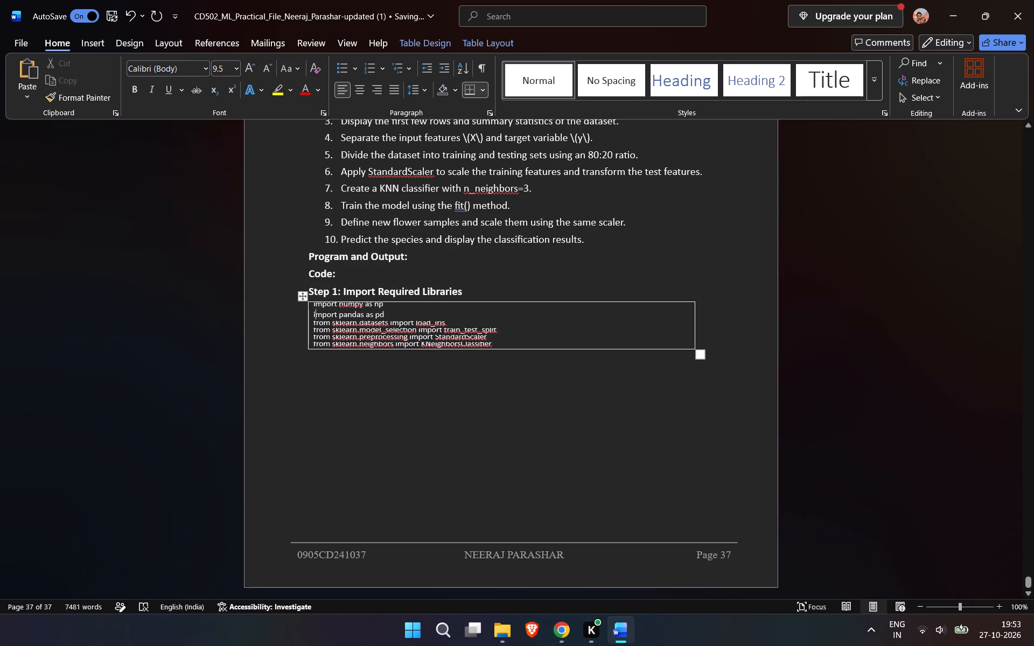
{"action": "left_click", "coordinate": [497, 346]}
{"action": "left_click_drag", "start_coordinate": [504, 345], "coordinate": [386, 319]}
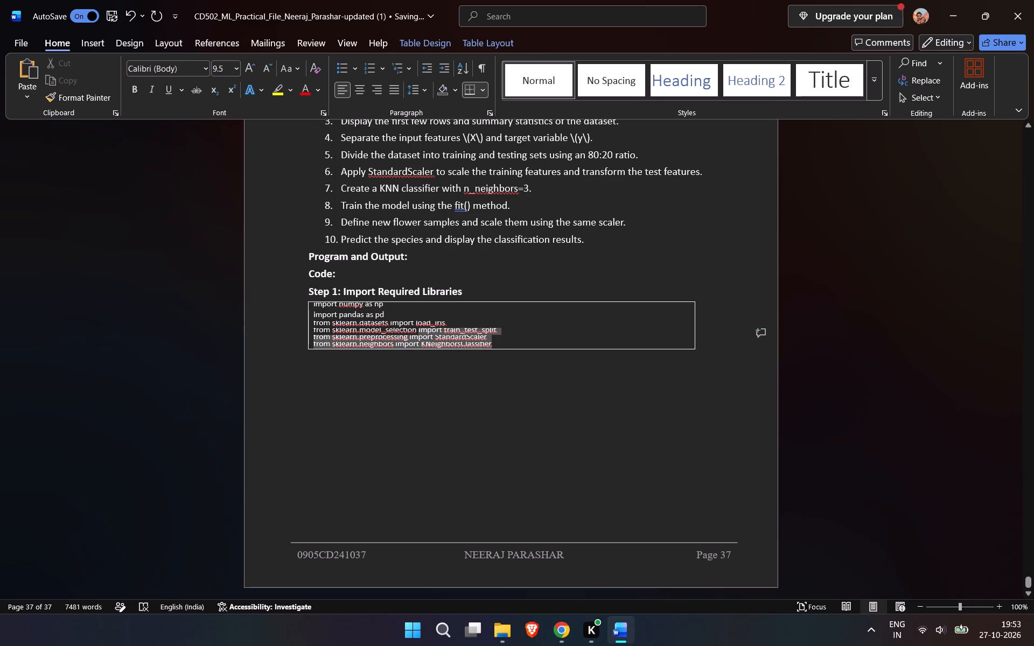
{"action": "left_click_drag", "start_coordinate": [386, 319], "coordinate": [313, 307]}
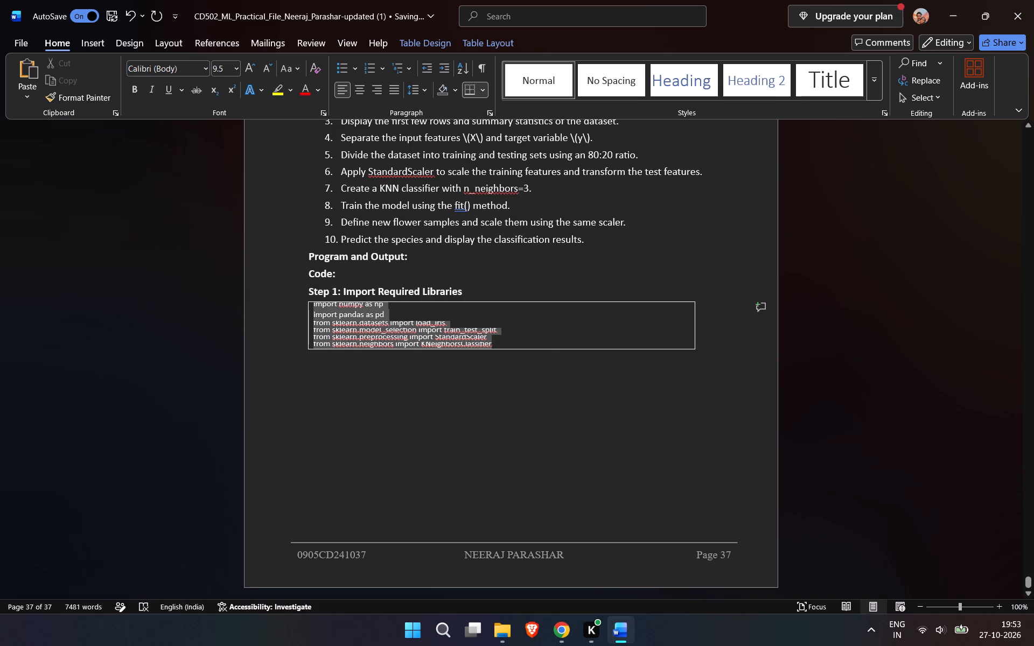
{"action": "left_click_drag", "start_coordinate": [313, 307], "coordinate": [312, 307]}
{"action": "key", "text": "BackSpace"}
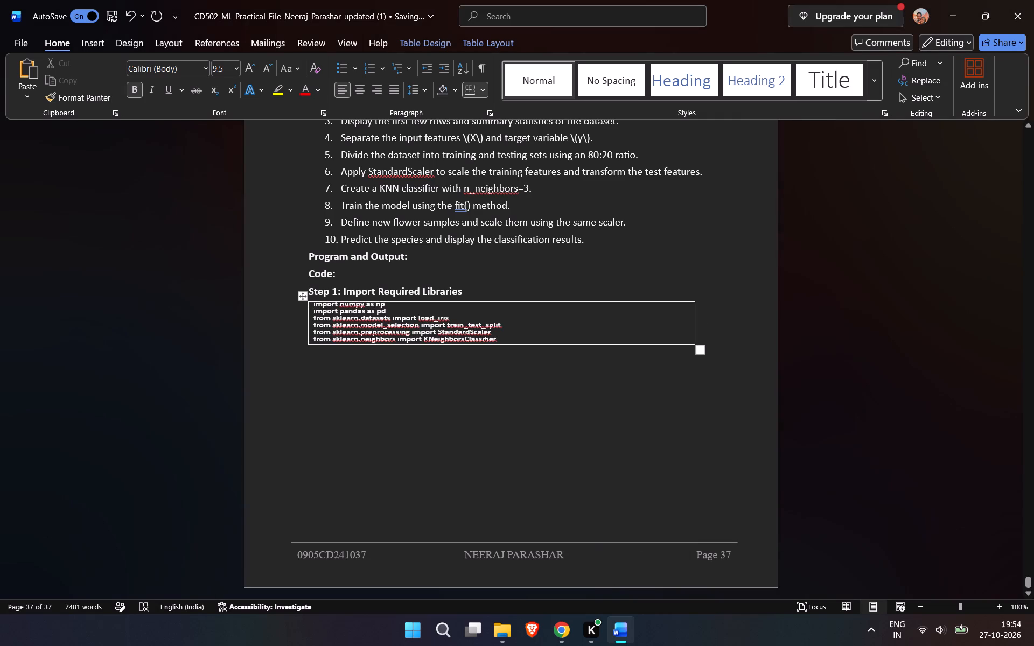
Set all the import lines in the Step 1 code box to 1 pt spacing after and Multiple line spacing at 1.05.
{"action": "left_click_drag", "start_coordinate": [520, 339], "coordinate": [309, 307]}
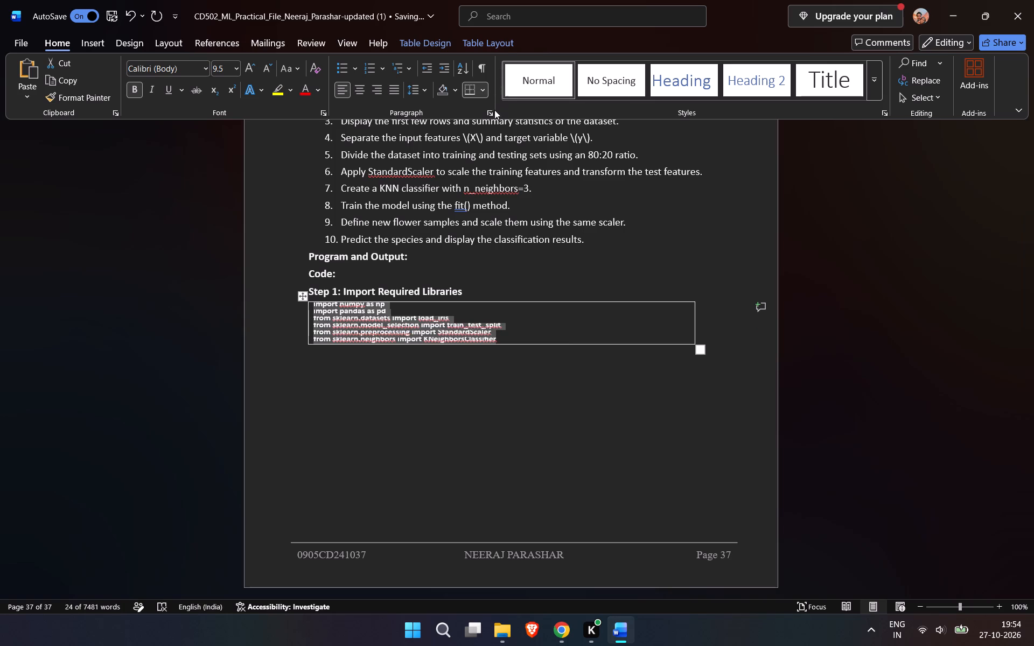
{"action": "left_click", "coordinate": [490, 115]}
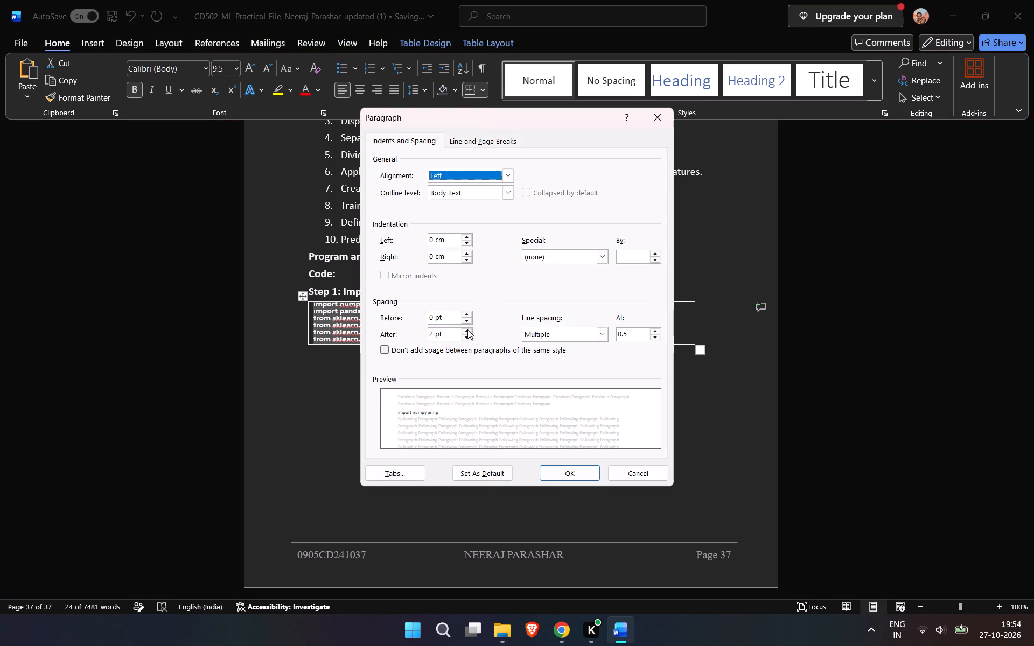
{"action": "left_click", "coordinate": [467, 329]}
{"action": "left_click", "coordinate": [467, 329]}
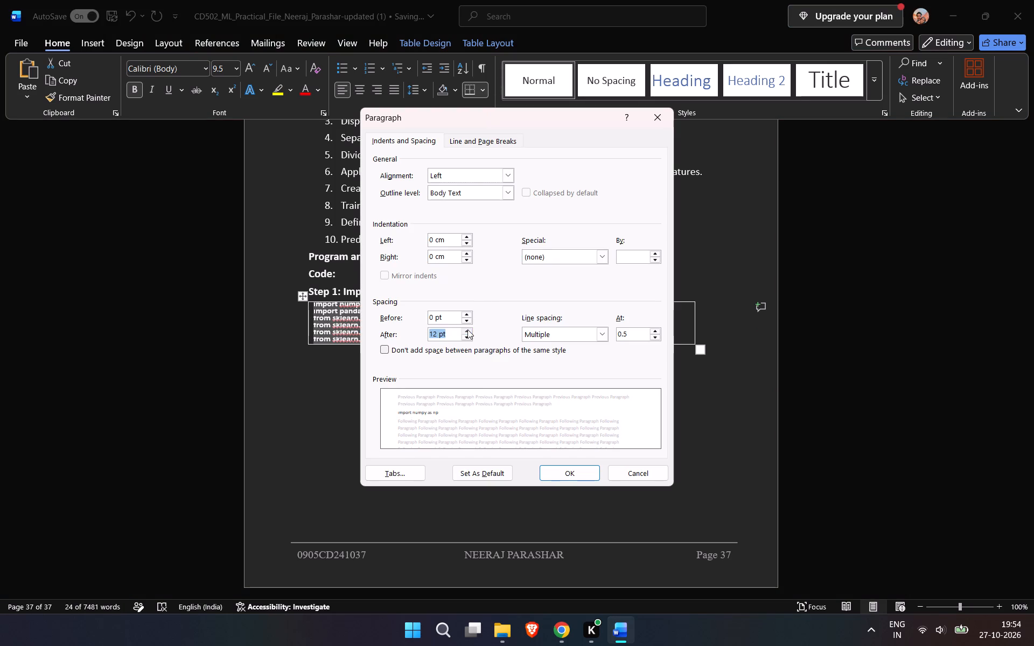
{"action": "left_click", "coordinate": [465, 336]}
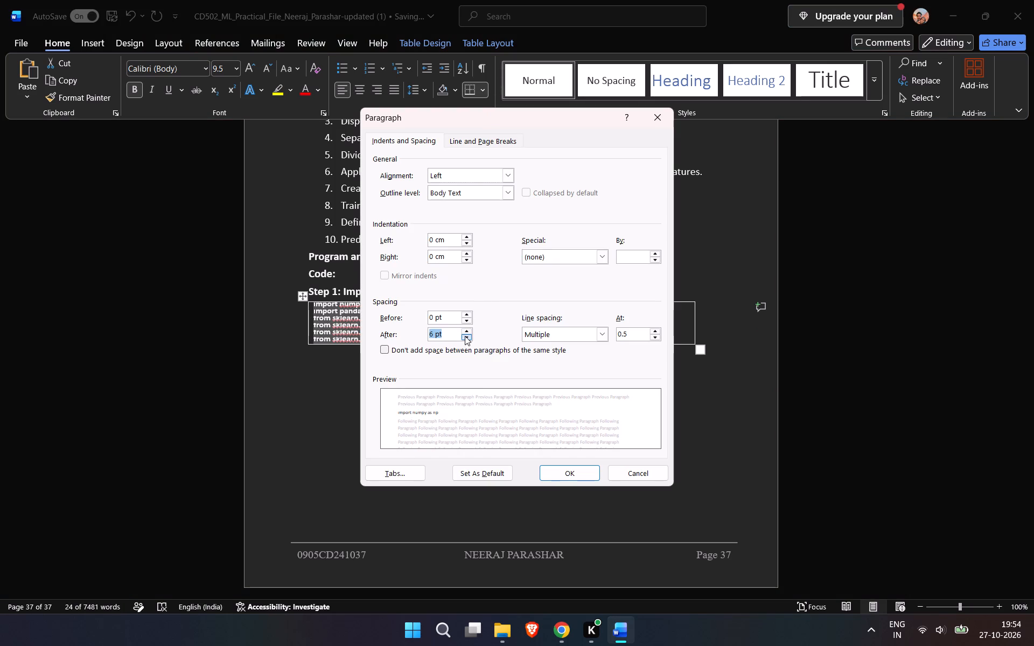
{"action": "left_click", "coordinate": [465, 336]}
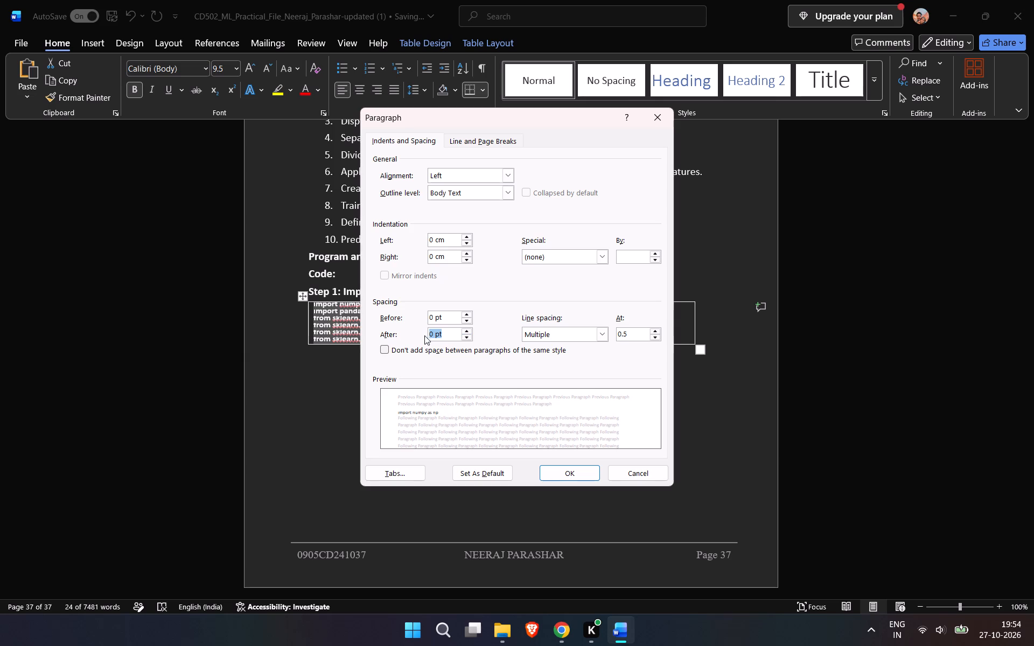
{"action": "left_click", "coordinate": [433, 332]}
{"action": "key", "text": "BackSpace"}
{"action": "key", "text": "1"}
{"action": "left_click", "coordinate": [620, 333]}
{"action": "key", "text": "BackSpace"}
{"action": "key", "text": "1"}
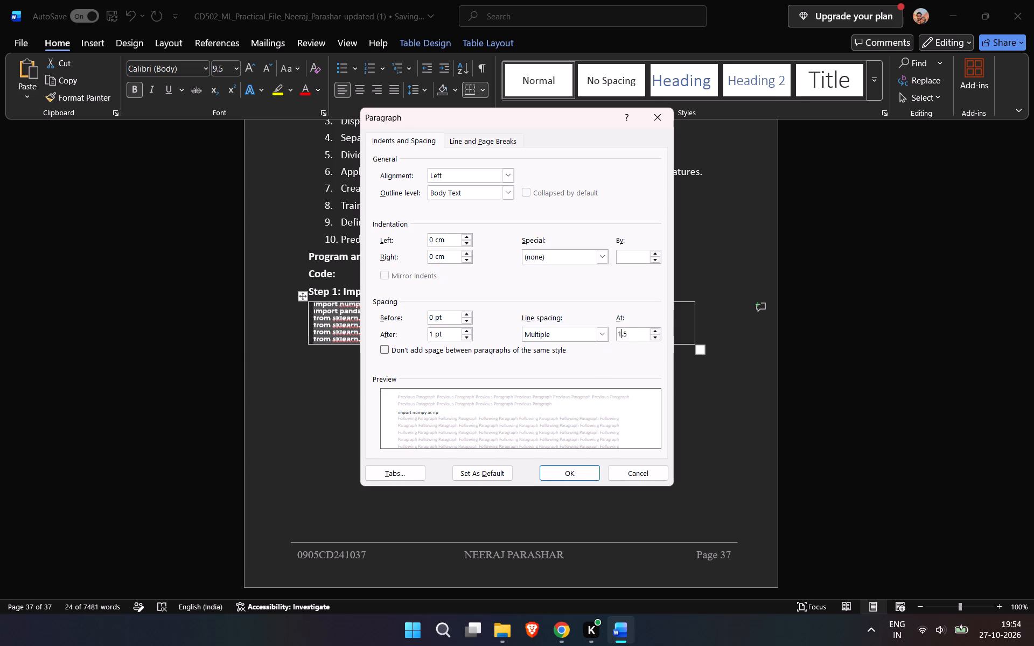
{"action": "key", "text": "Right"}
{"action": "key", "text": "0"}
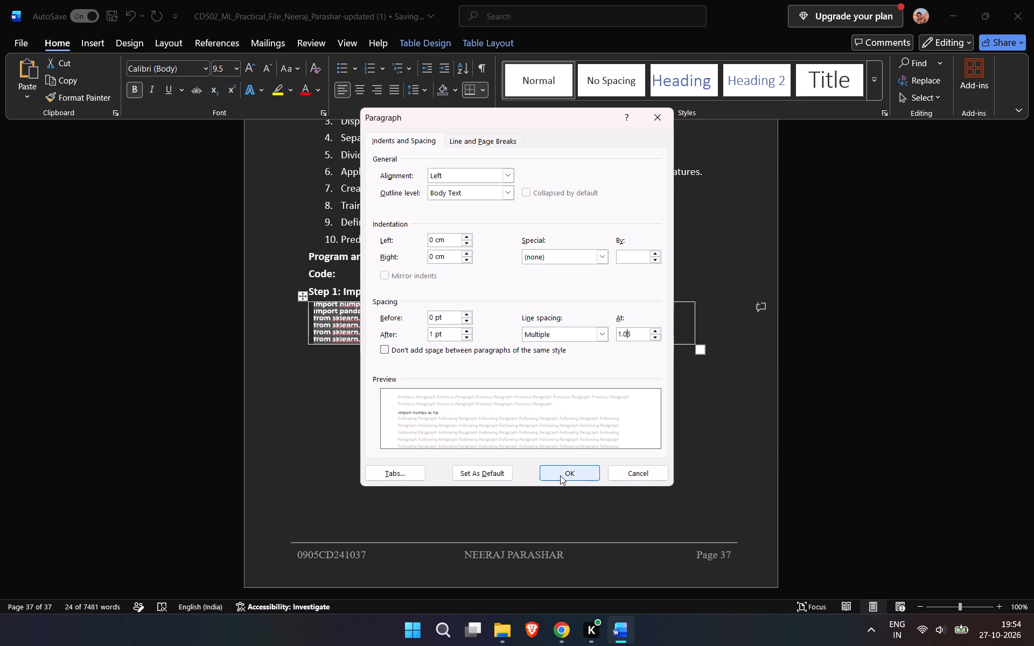
{"action": "left_click", "coordinate": [560, 475]}
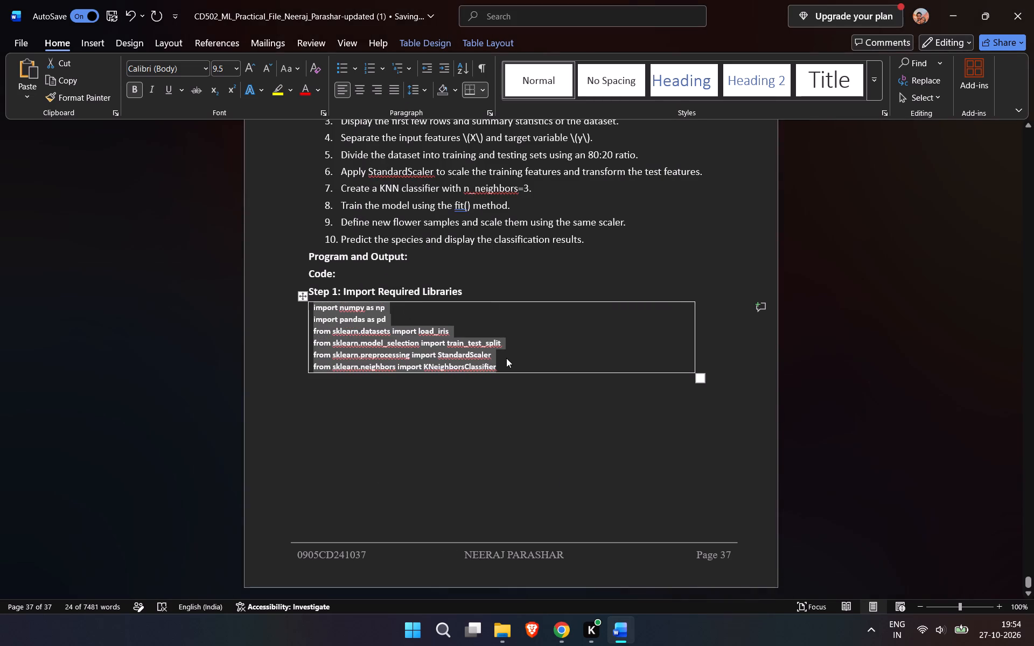
Remove the bold formatting from all the import lines in the Step 1 code box.
{"action": "left_click", "coordinate": [134, 89]}
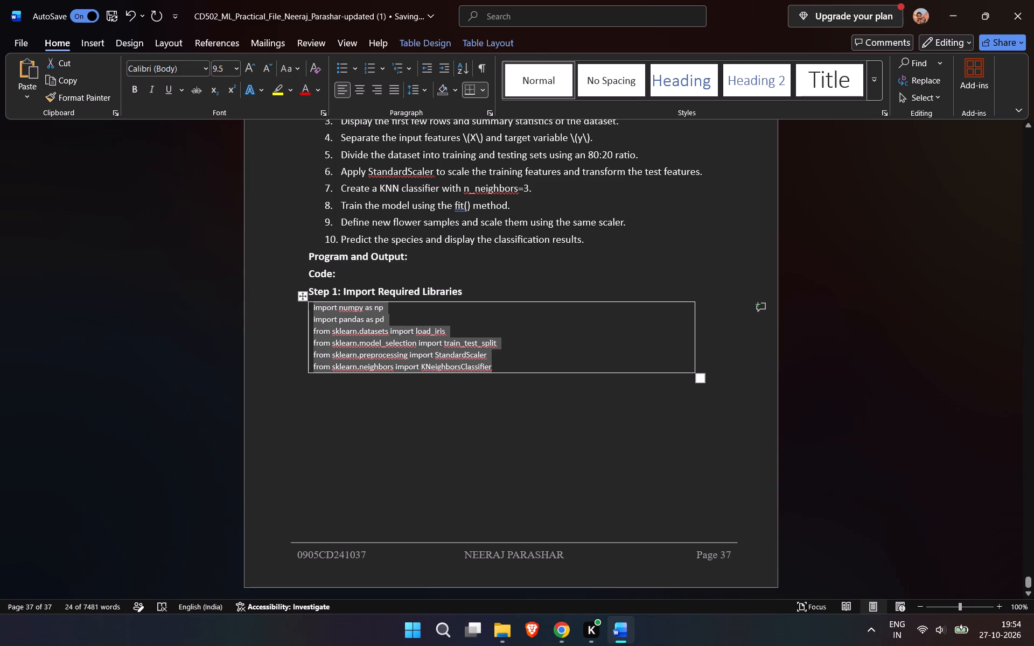
{"action": "left_click", "coordinate": [505, 333]}
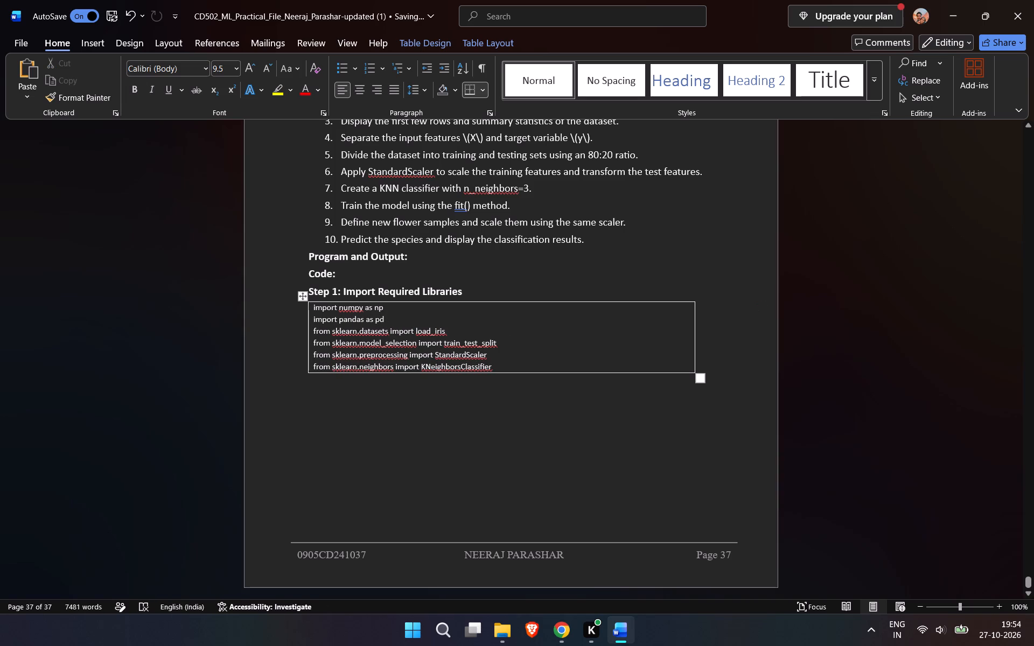
Check the font and size used in the Step 1 code box of Experiment No. 04.
{"action": "scroll", "coordinate": [490, 241], "scroll_direction": "up", "scroll_amount": 20}
{"action": "scroll", "coordinate": [490, 241], "scroll_direction": "up", "scroll_amount": 20}
{"action": "scroll", "coordinate": [490, 241], "scroll_direction": "up", "scroll_amount": 20}
{"action": "scroll", "coordinate": [490, 241], "scroll_direction": "up", "scroll_amount": 9}
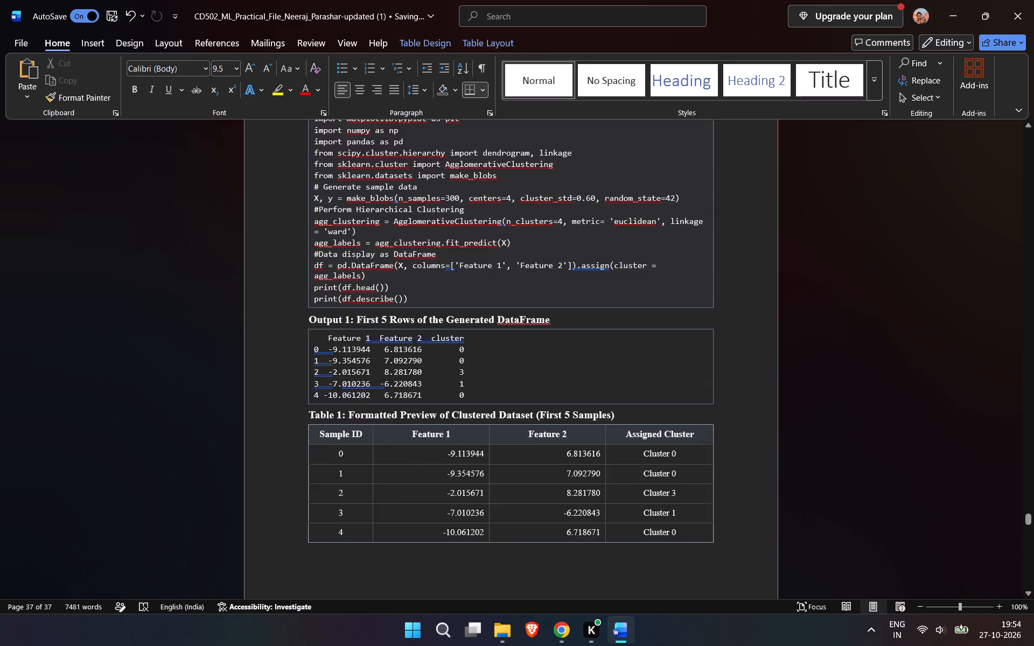
{"action": "scroll", "coordinate": [490, 241], "scroll_direction": "up", "scroll_amount": 10}
{"action": "scroll", "coordinate": [490, 241], "scroll_direction": "down", "scroll_amount": 1}
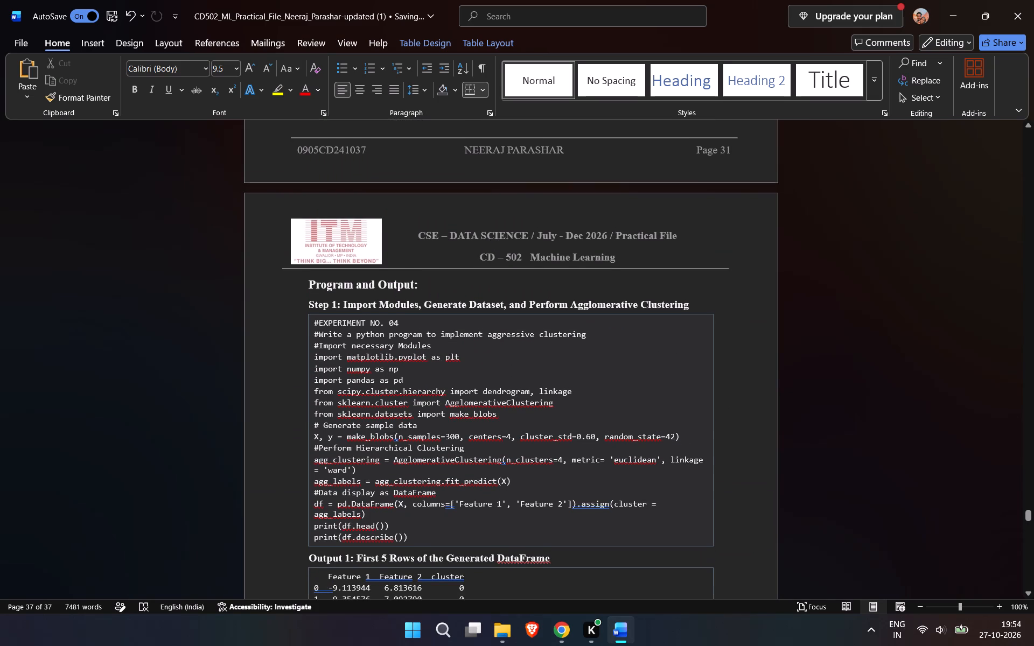
{"action": "left_click", "coordinate": [399, 346]}
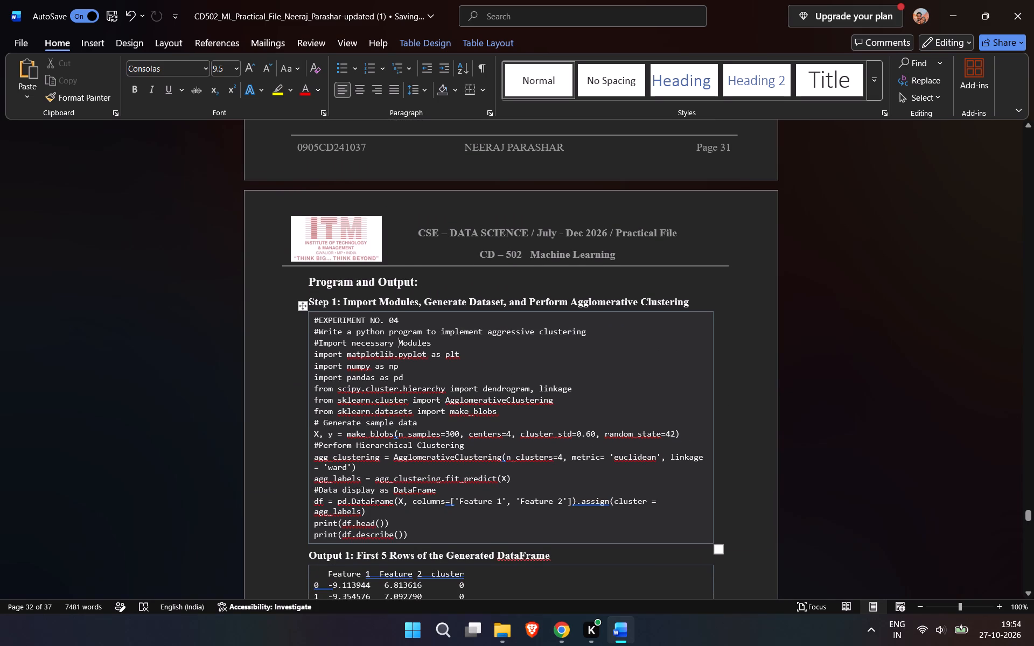
{"action": "left_click", "coordinate": [351, 318]}
{"action": "left_click", "coordinate": [421, 391]}
Apply the Consolas font to the word "datasets" in the load_iris import line of Experiment No. 05's Step 1 code box.
{"action": "scroll", "coordinate": [421, 391], "scroll_direction": "down", "scroll_amount": 6}
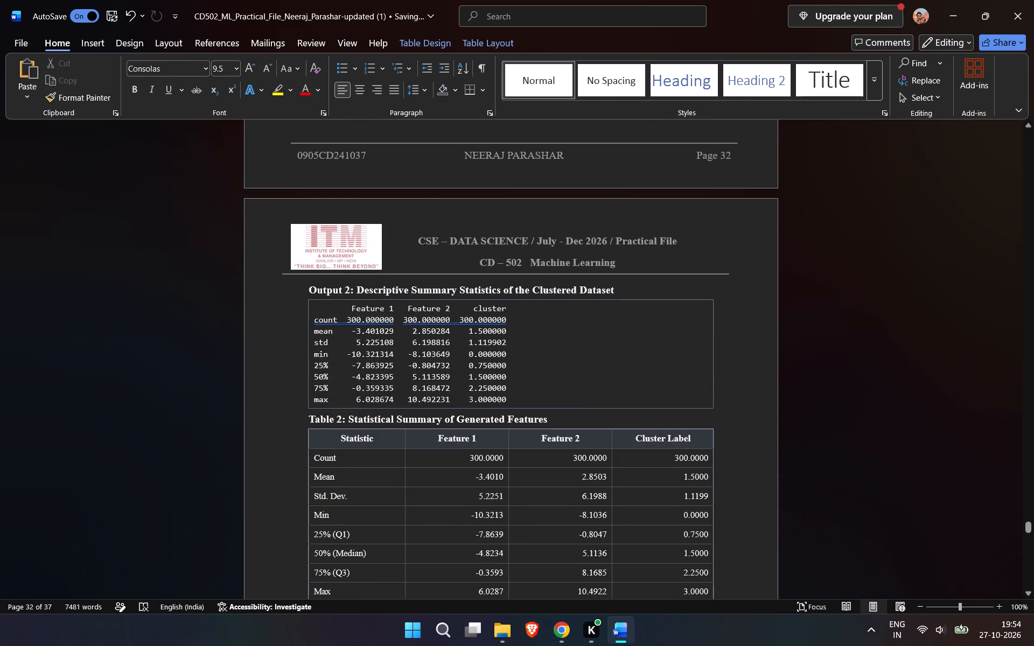
{"action": "left_click", "coordinate": [421, 391]}
{"action": "scroll", "coordinate": [421, 391], "scroll_direction": "down", "scroll_amount": 10}
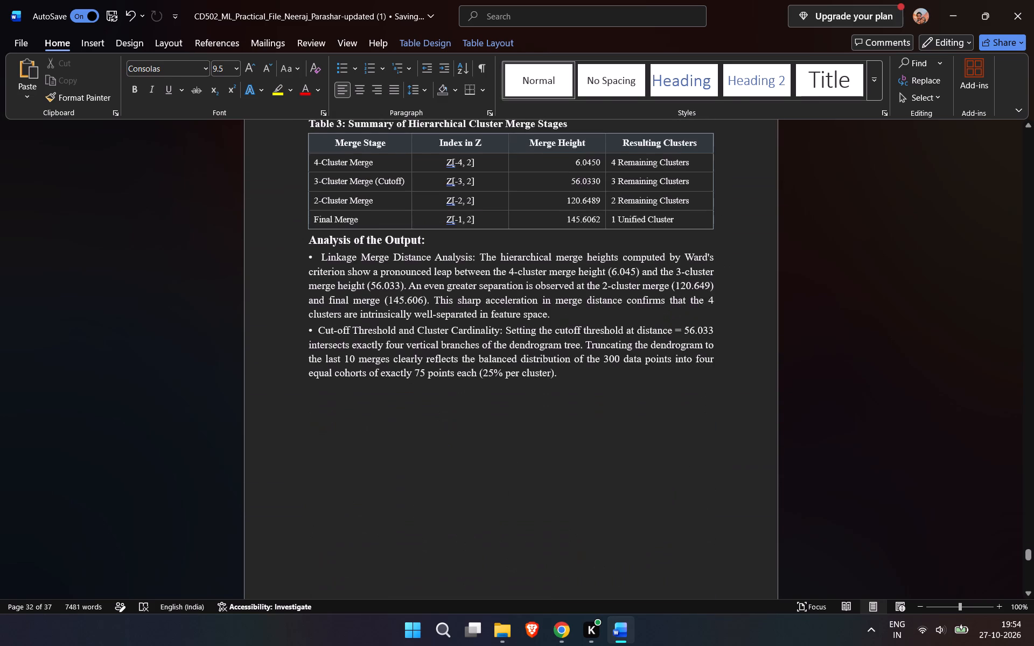
{"action": "scroll", "coordinate": [421, 391], "scroll_direction": "down", "scroll_amount": 10}
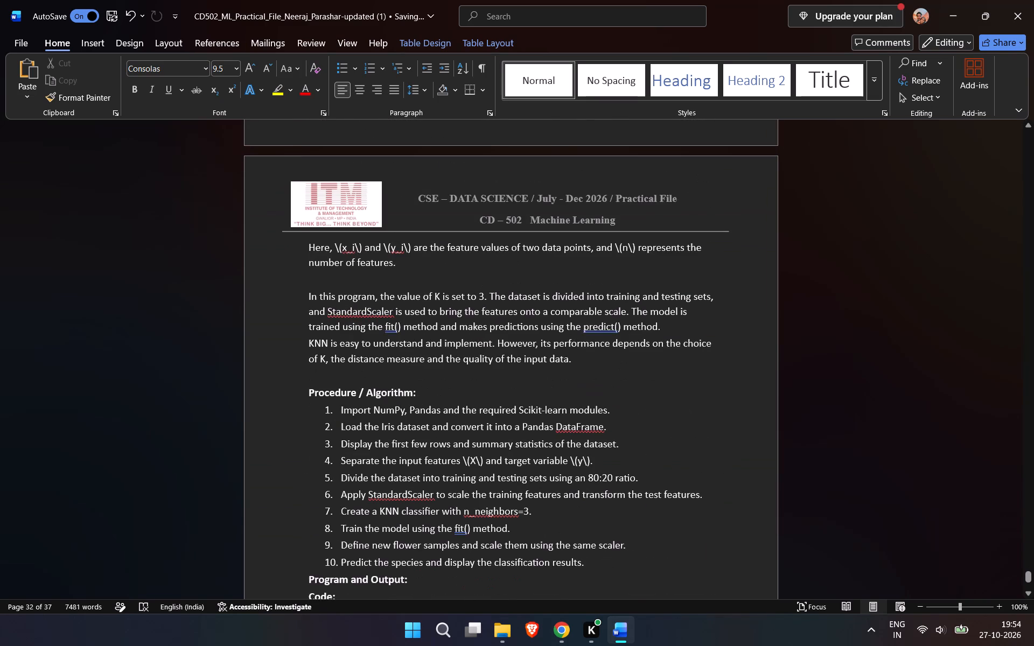
{"action": "scroll", "coordinate": [421, 391], "scroll_direction": "down", "scroll_amount": 3}
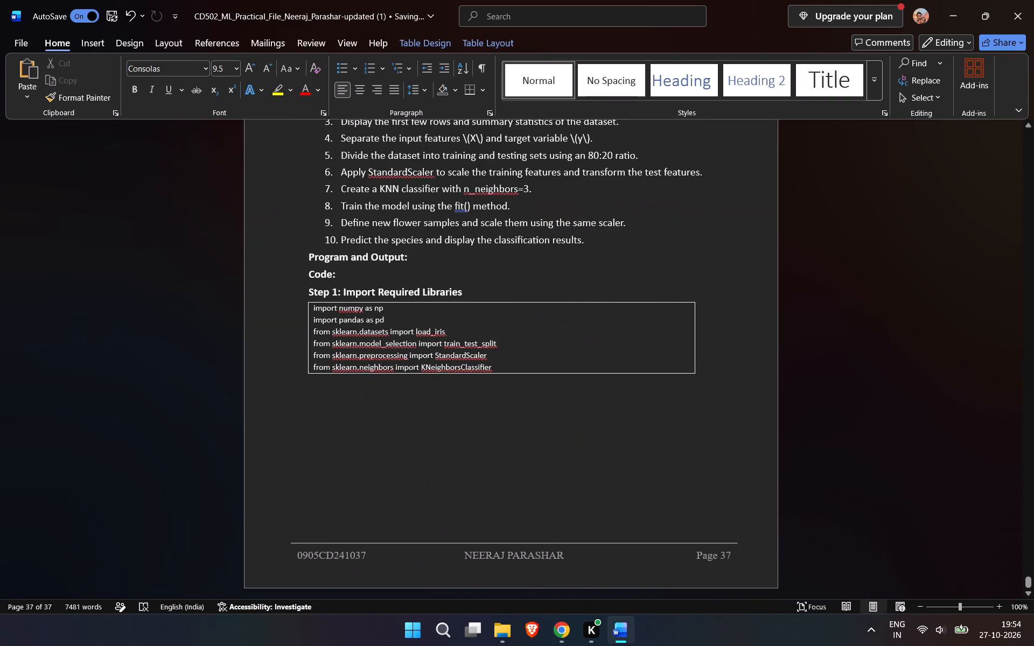
{"action": "left_click", "coordinate": [374, 337]}
{"action": "left_click", "coordinate": [206, 64]}
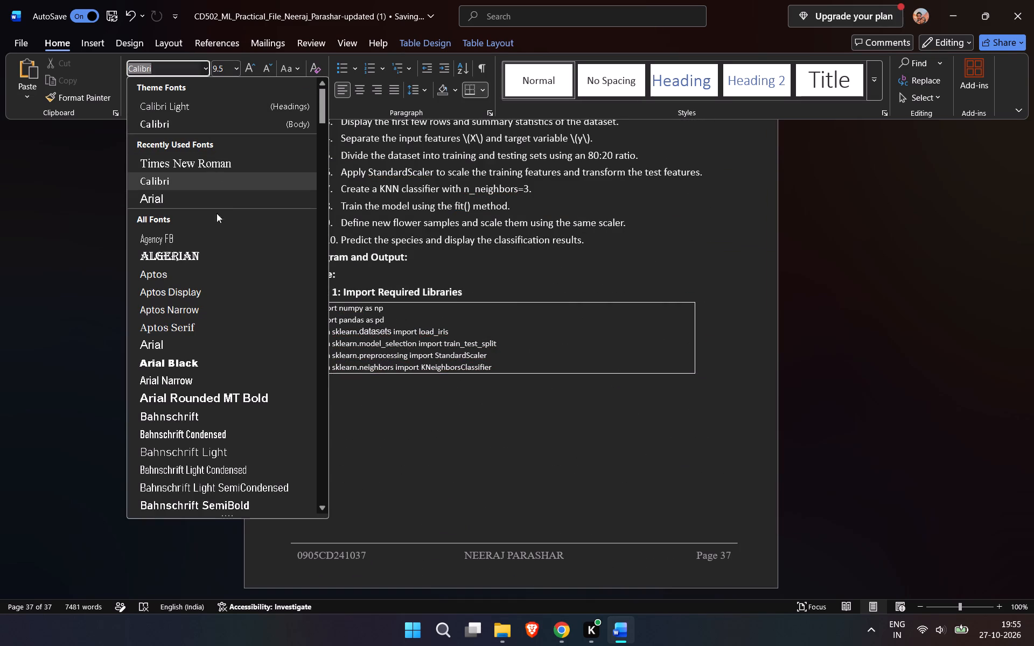
{"action": "scroll", "coordinate": [221, 380], "scroll_direction": "down", "scroll_amount": 6}
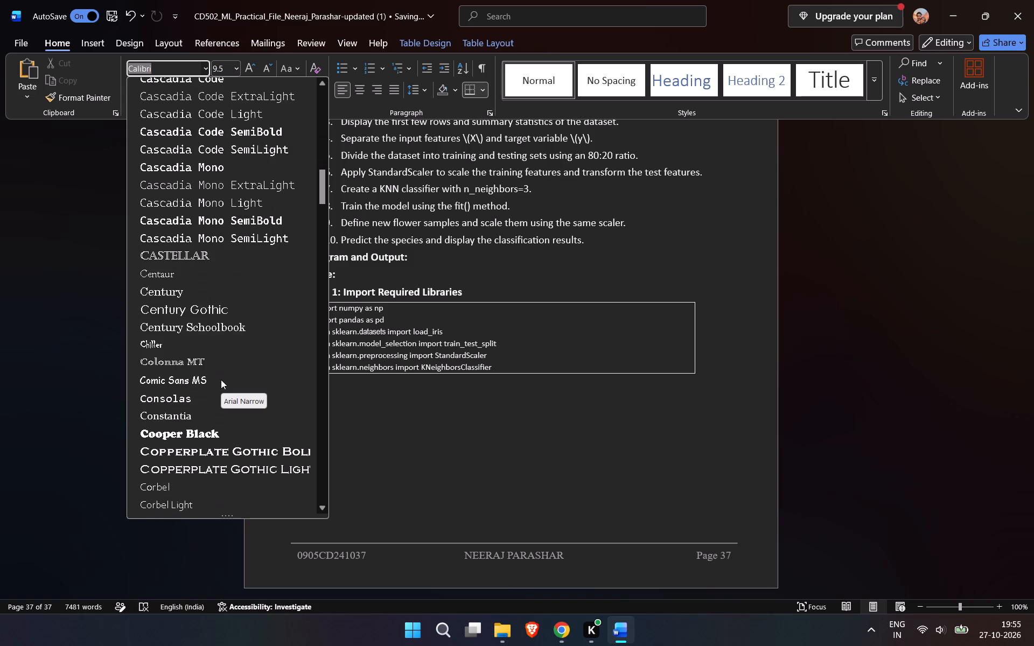
{"action": "scroll", "coordinate": [221, 380], "scroll_direction": "down", "scroll_amount": 1}
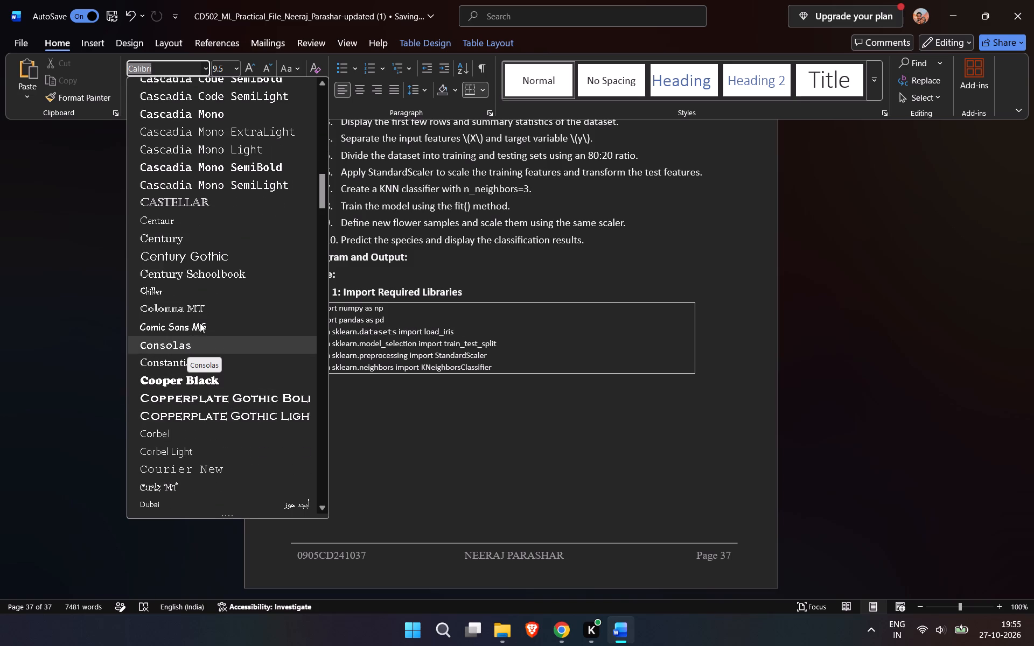
{"action": "left_click", "coordinate": [168, 346]}
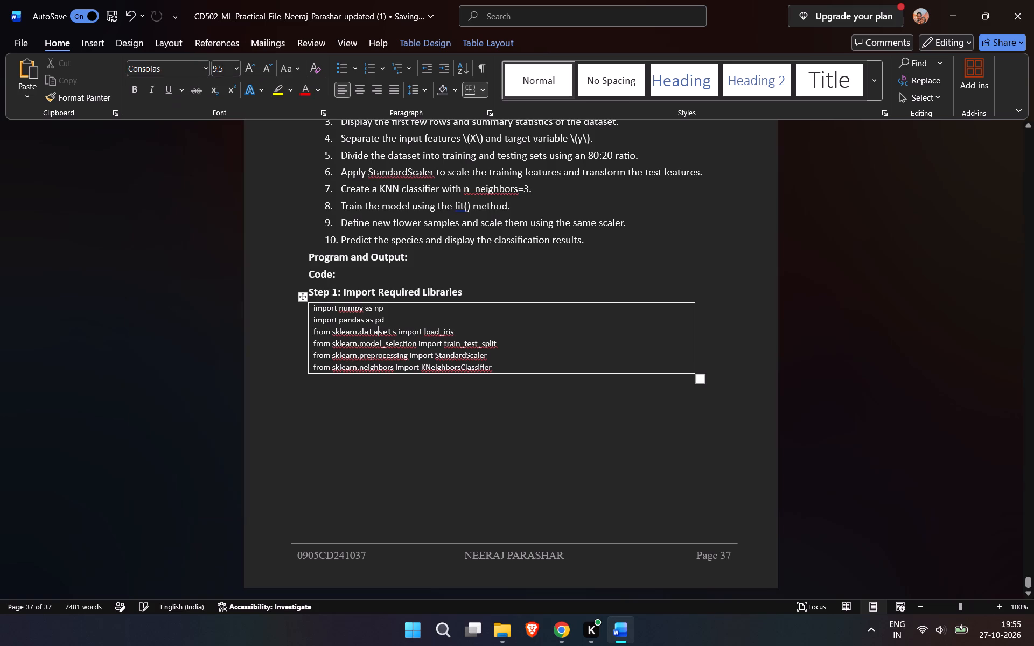
Apply the Consolas font to all the import lines in Experiment No. 05's Step 1 code box.
{"action": "left_click", "coordinate": [544, 328]}
{"action": "left_click_drag", "start_coordinate": [512, 366], "coordinate": [306, 310]}
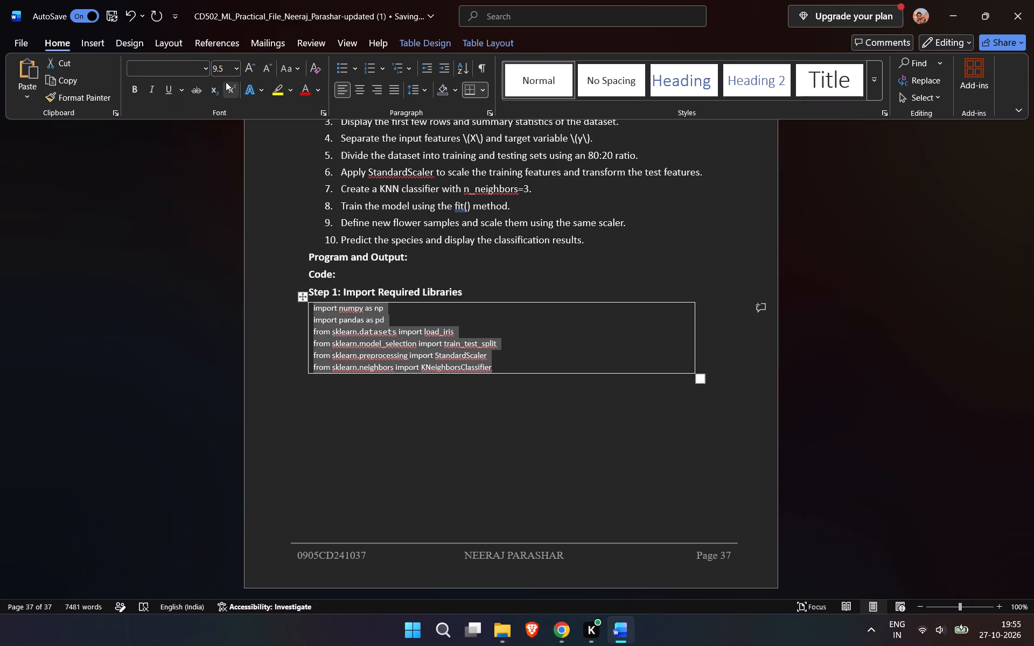
{"action": "left_click", "coordinate": [204, 69]}
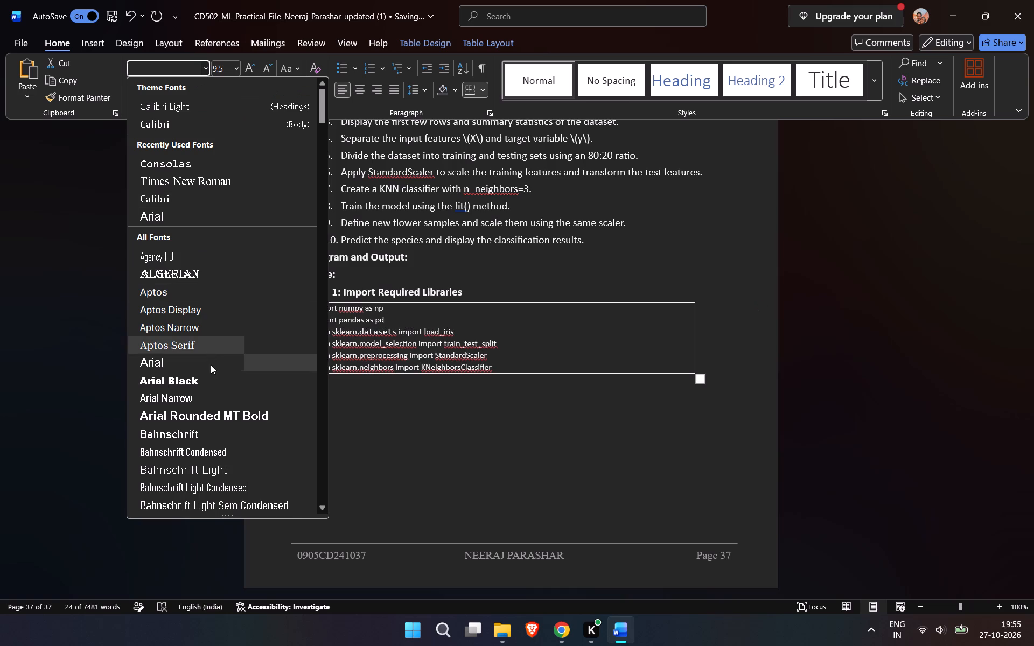
{"action": "scroll", "coordinate": [214, 399], "scroll_direction": "down", "scroll_amount": 5}
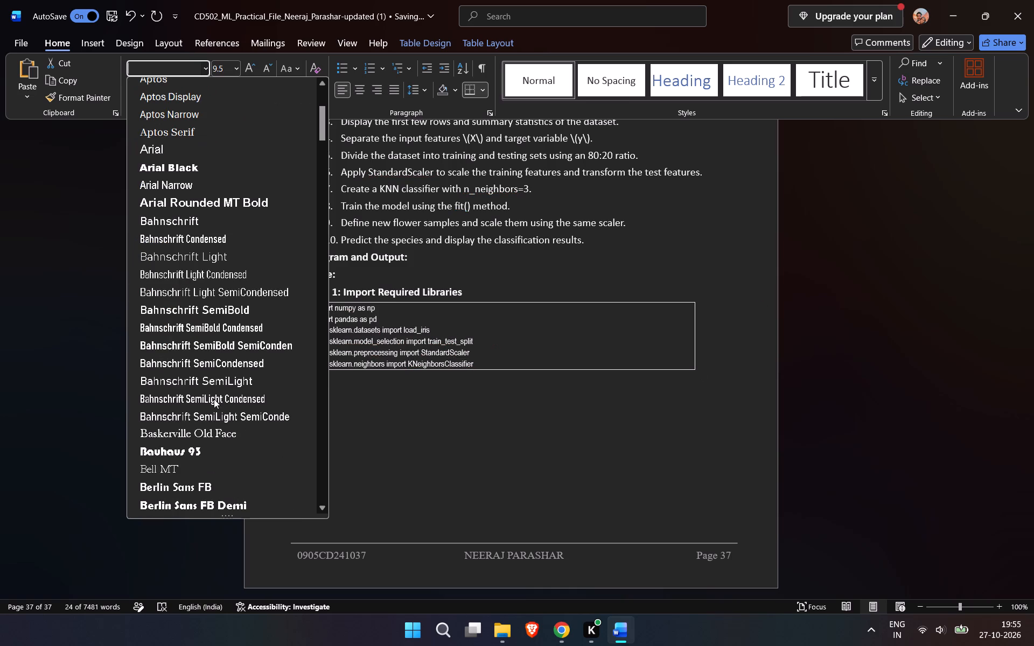
{"action": "scroll", "coordinate": [200, 263], "scroll_direction": "down", "scroll_amount": 7}
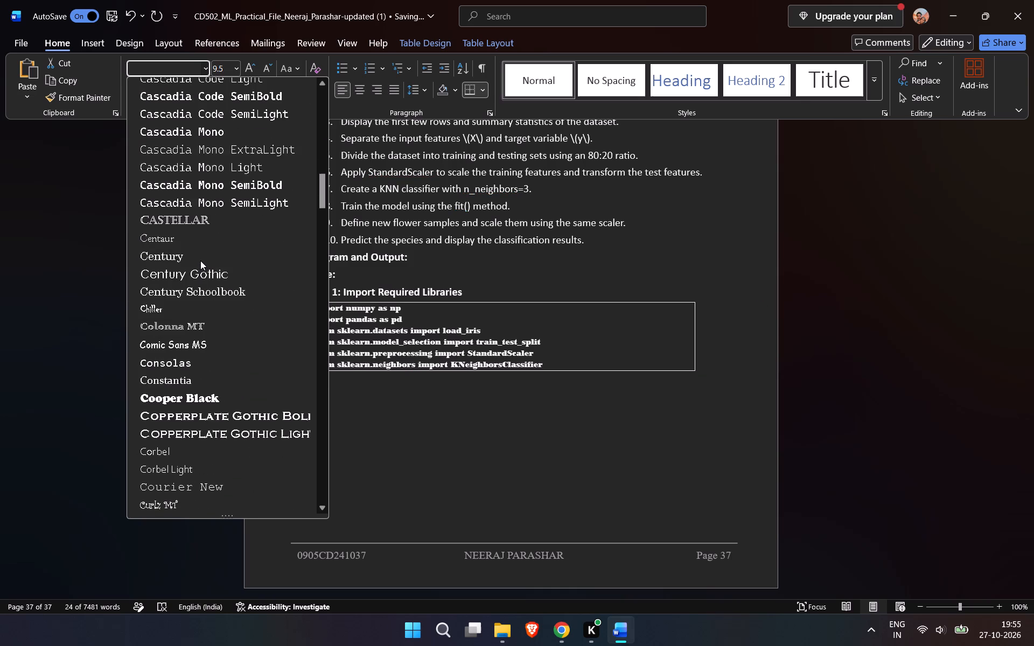
{"action": "scroll", "coordinate": [200, 261], "scroll_direction": "down", "scroll_amount": 1}
{"action": "left_click", "coordinate": [188, 359]}
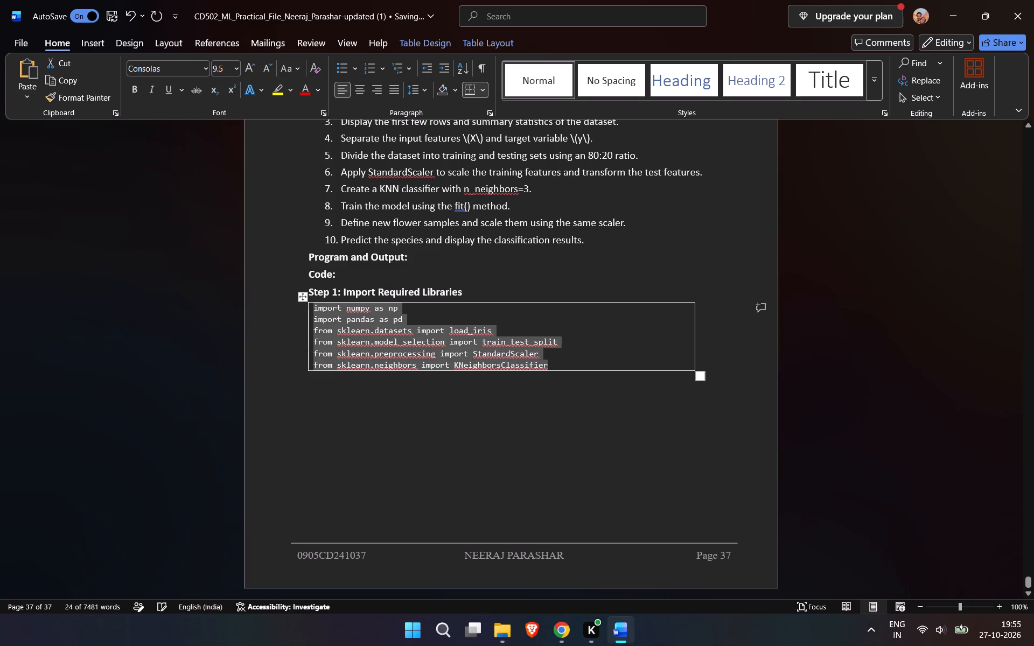
{"action": "left_click", "coordinate": [588, 326]}
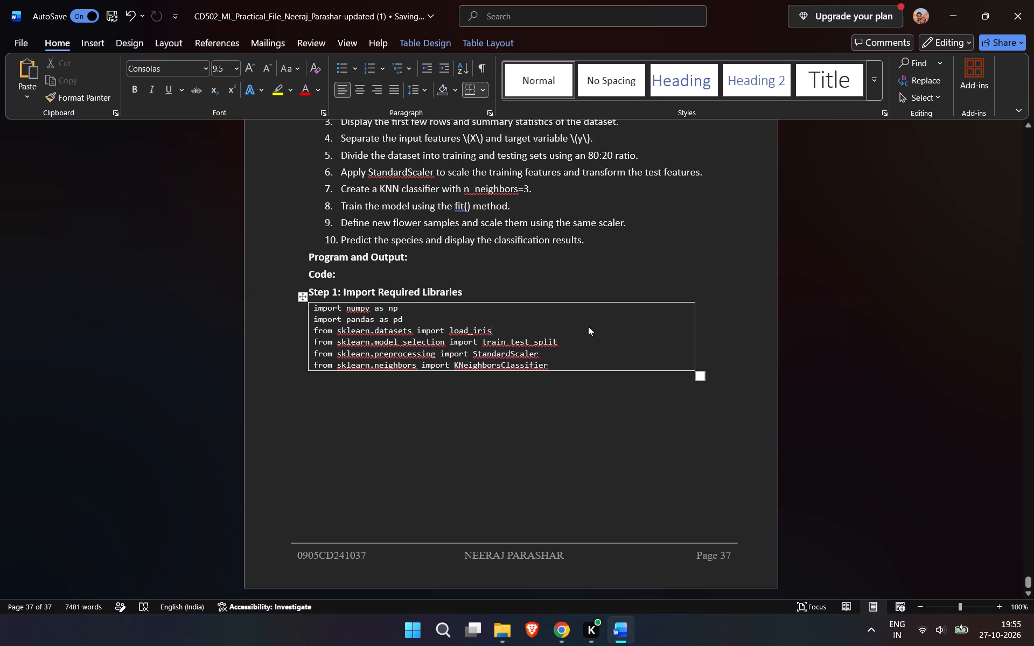
{"action": "left_click", "coordinate": [488, 386]}
{"action": "left_click", "coordinate": [488, 386]}
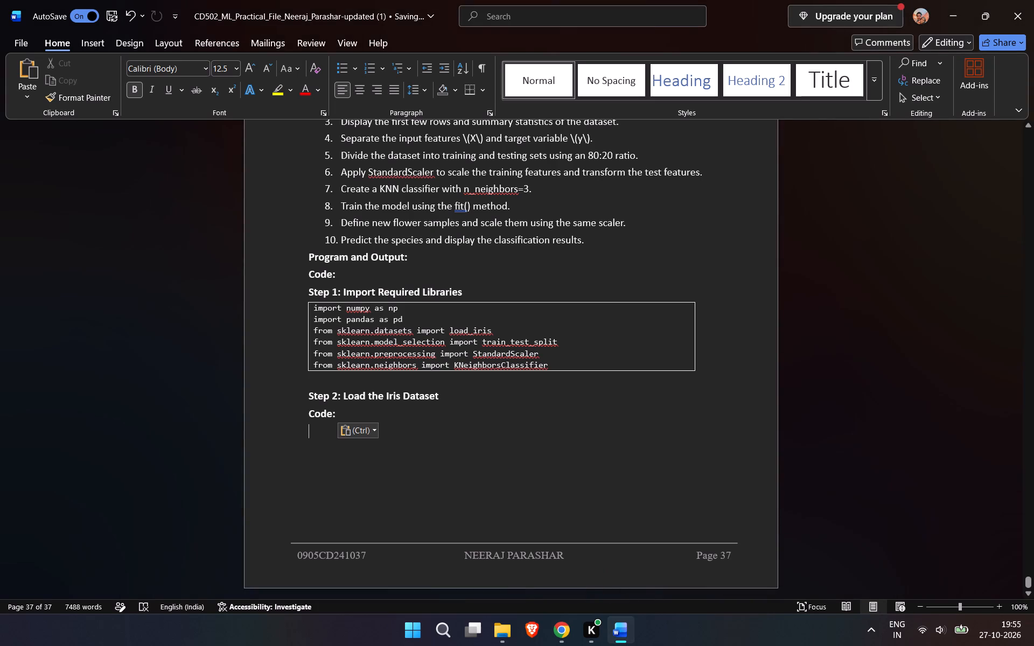
Delete the "Code:" label under the Step 2 heading and leave an empty line in its place.
{"action": "double_click", "coordinate": [345, 411]}
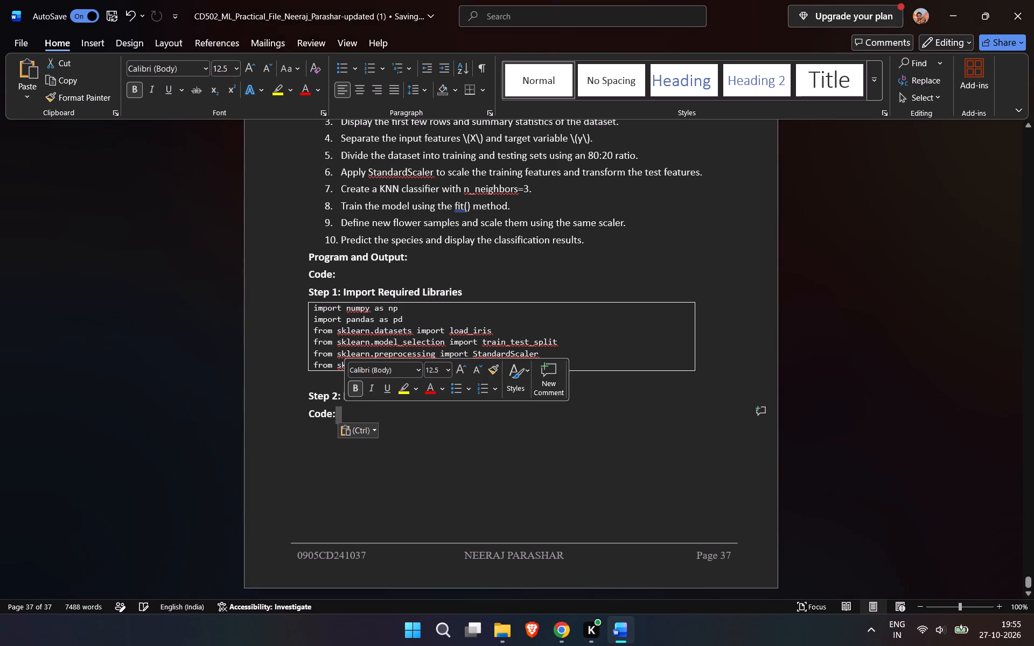
{"action": "double_click", "coordinate": [345, 411]}
{"action": "key", "text": "BackSpace"}
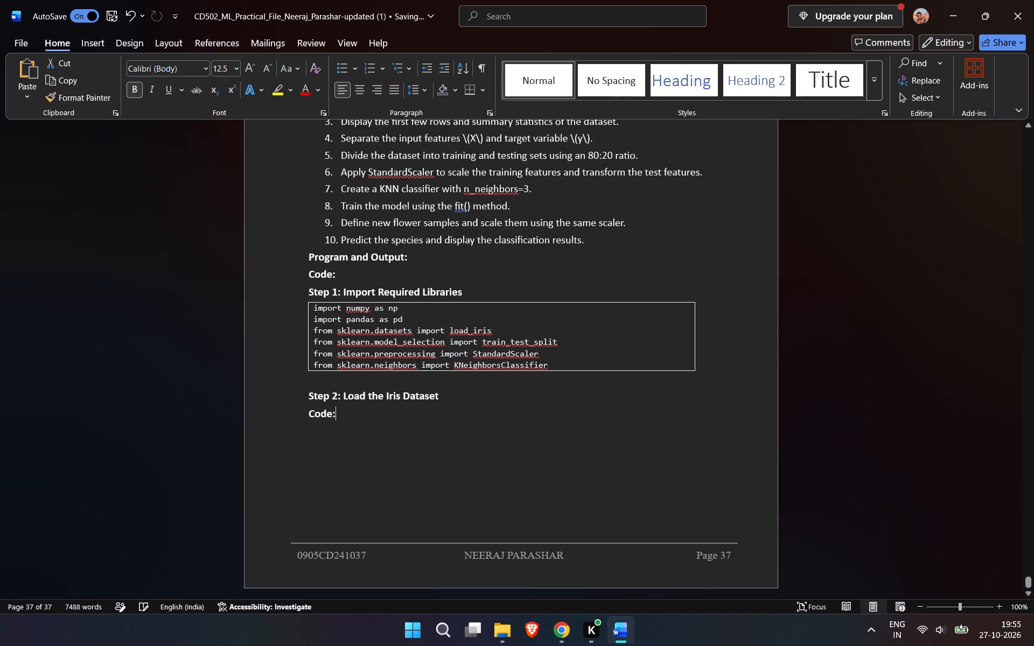
{"action": "key", "text": "BackSpace"}
{"action": "key", "text": "BackSpace"}
{"action": "key", "text": "BackSpace"}
{"action": "key", "text": "BackSpace"}
{"action": "key", "text": "BackSpace"}
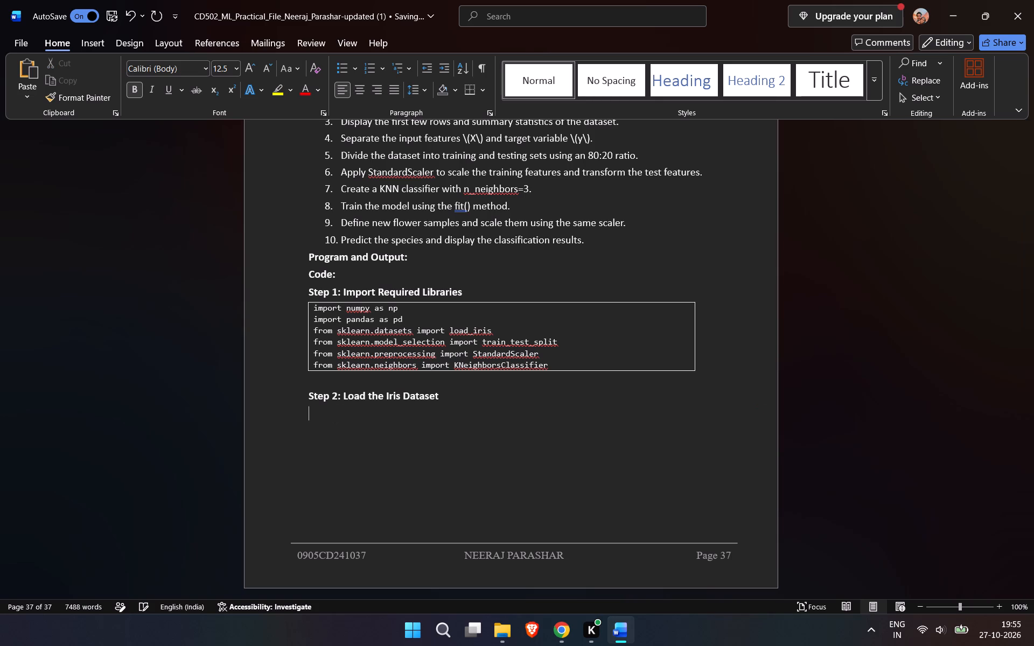
{"action": "key", "text": "BackSpace"}
{"action": "key", "text": "Return"}
Insert a table of one row and one column below the "Step 2: Load the Iris Dataset" heading.
{"action": "left_click", "coordinate": [94, 39]}
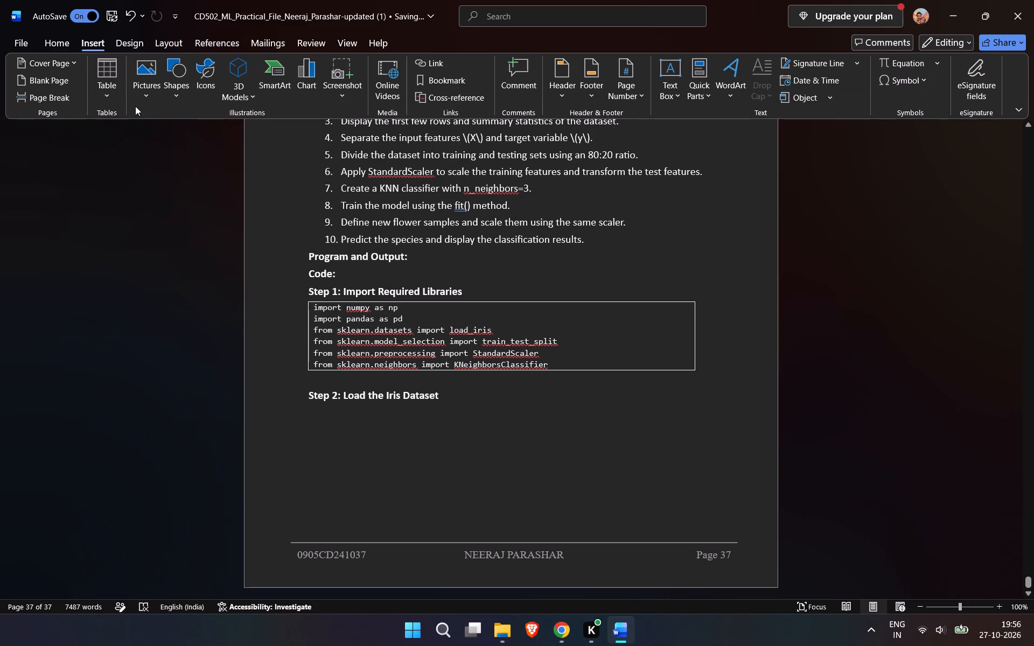
{"action": "left_click", "coordinate": [53, 40]}
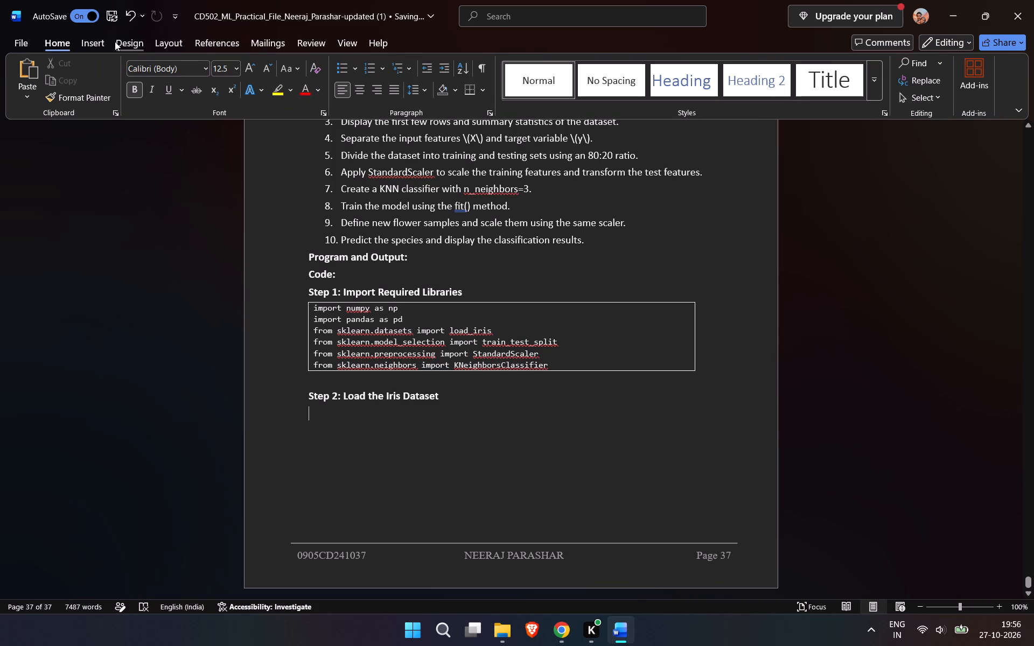
{"action": "left_click", "coordinate": [114, 41]}
{"action": "left_click", "coordinate": [75, 38]}
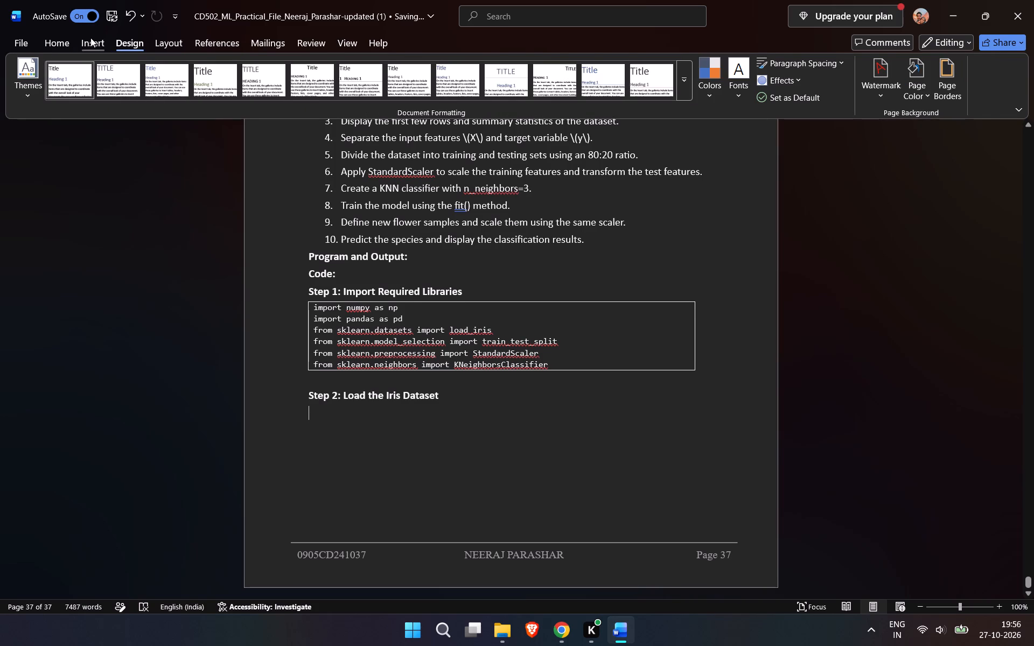
{"action": "left_click", "coordinate": [90, 38]}
{"action": "left_click", "coordinate": [109, 97]}
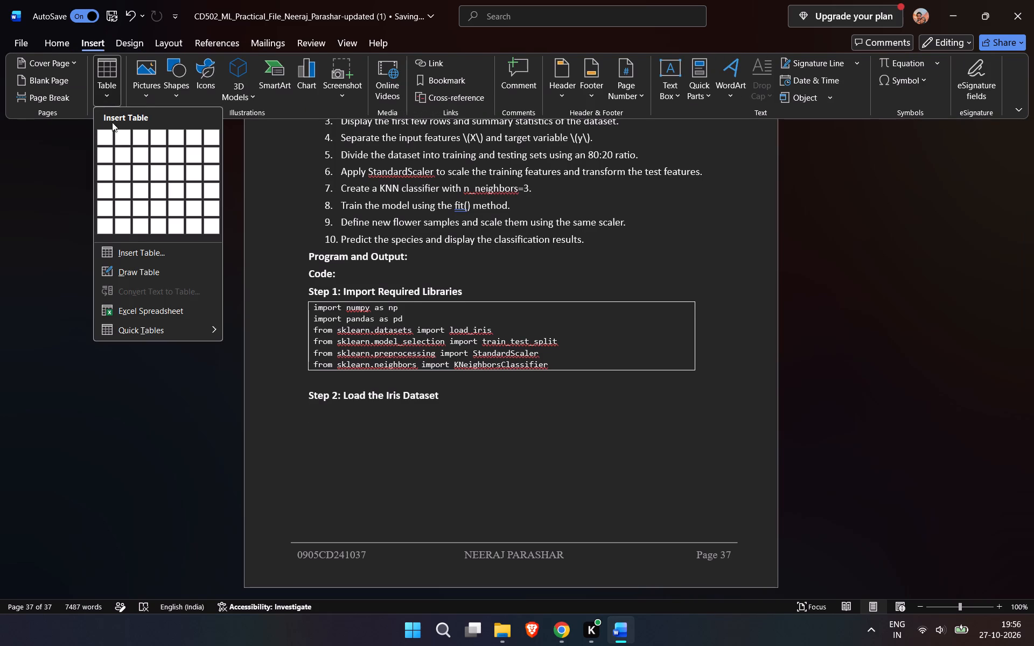
{"action": "left_click", "coordinate": [106, 144]}
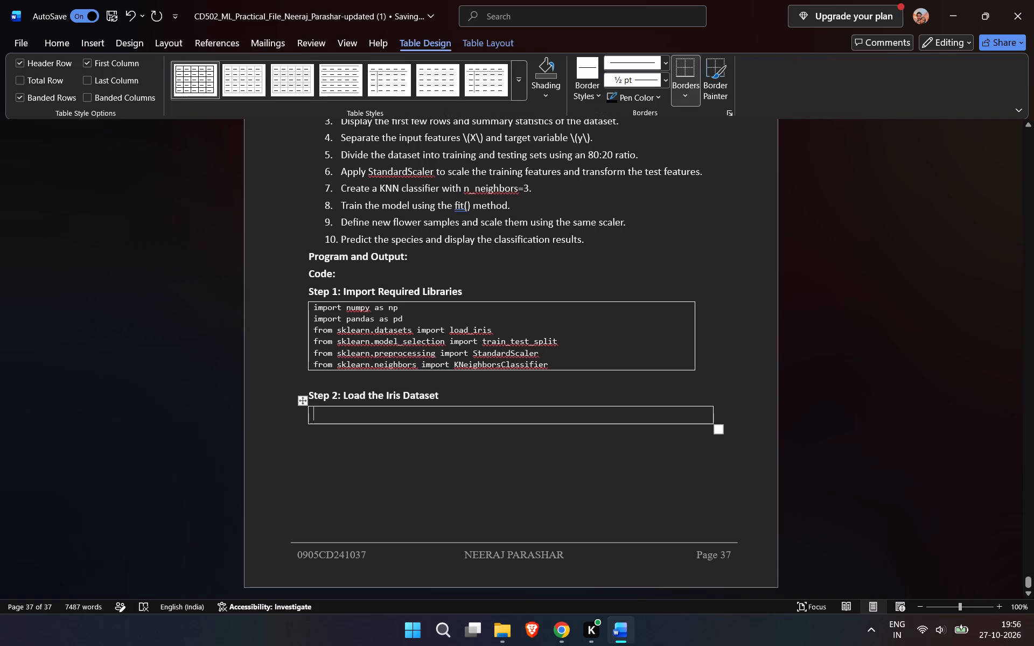
Widen the Step 1 code box so its right edge roughly lines up with the Step 2 table.
{"action": "left_click_drag", "start_coordinate": [694, 336], "coordinate": [713, 336]}
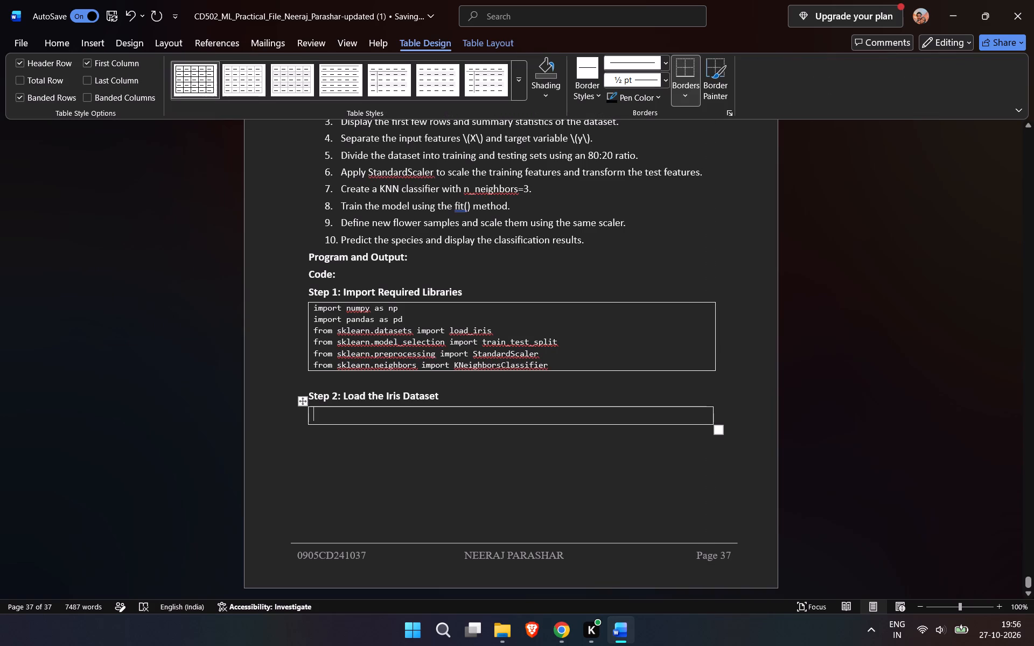
{"action": "left_click", "coordinate": [715, 336]}
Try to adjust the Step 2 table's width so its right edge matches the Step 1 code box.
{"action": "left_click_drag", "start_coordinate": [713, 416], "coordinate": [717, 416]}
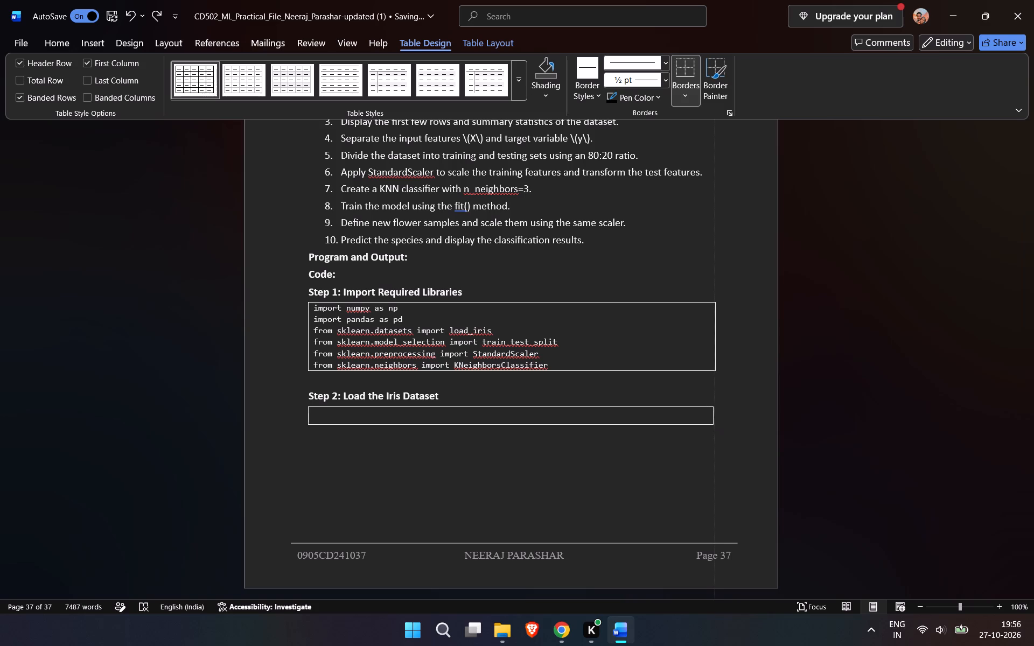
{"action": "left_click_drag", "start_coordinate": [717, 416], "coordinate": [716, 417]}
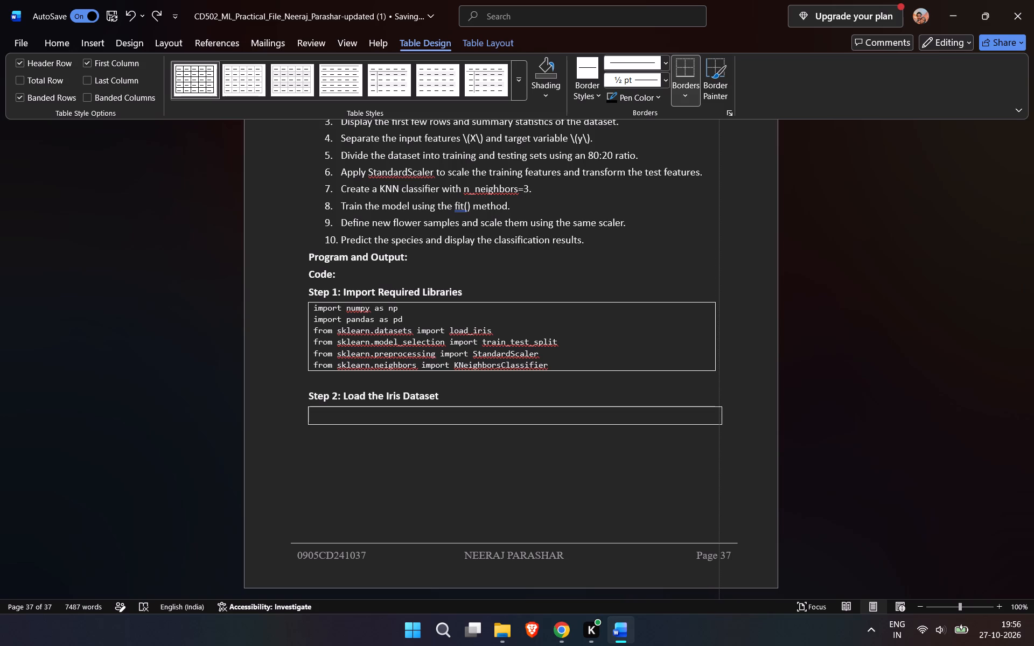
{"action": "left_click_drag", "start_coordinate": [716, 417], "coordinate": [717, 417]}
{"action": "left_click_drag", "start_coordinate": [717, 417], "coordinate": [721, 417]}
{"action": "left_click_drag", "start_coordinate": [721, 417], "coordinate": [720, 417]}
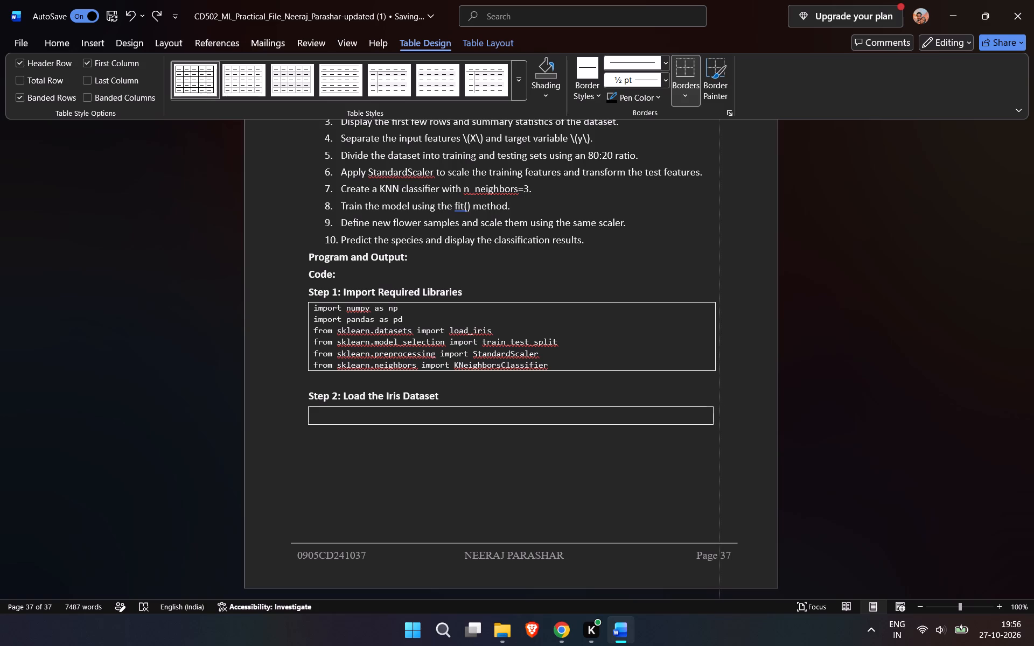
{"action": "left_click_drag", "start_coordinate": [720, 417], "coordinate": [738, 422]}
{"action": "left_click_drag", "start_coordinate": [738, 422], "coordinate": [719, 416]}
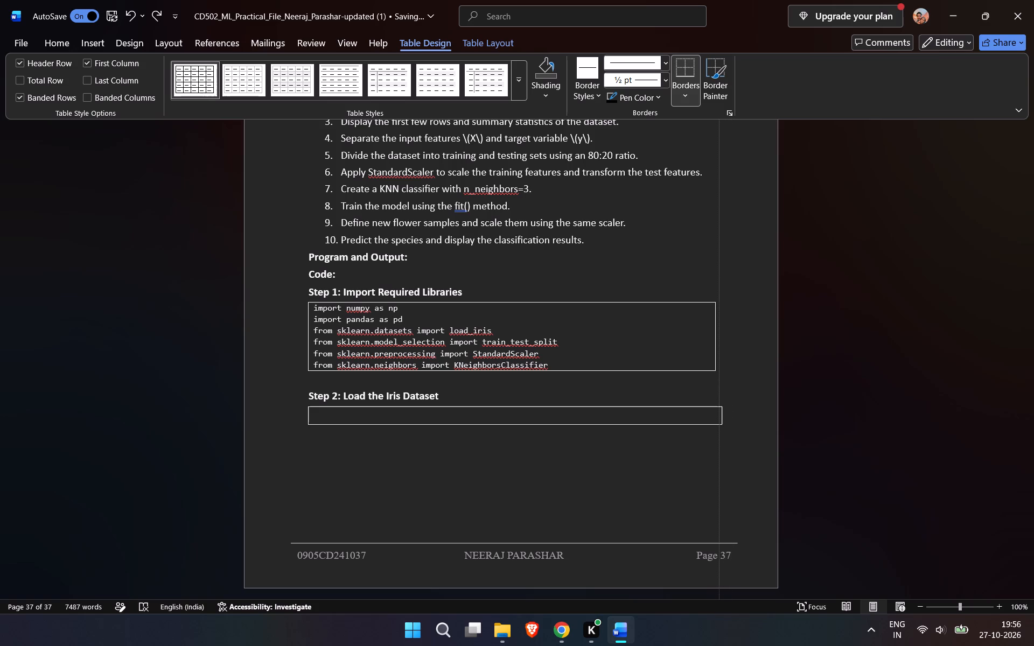
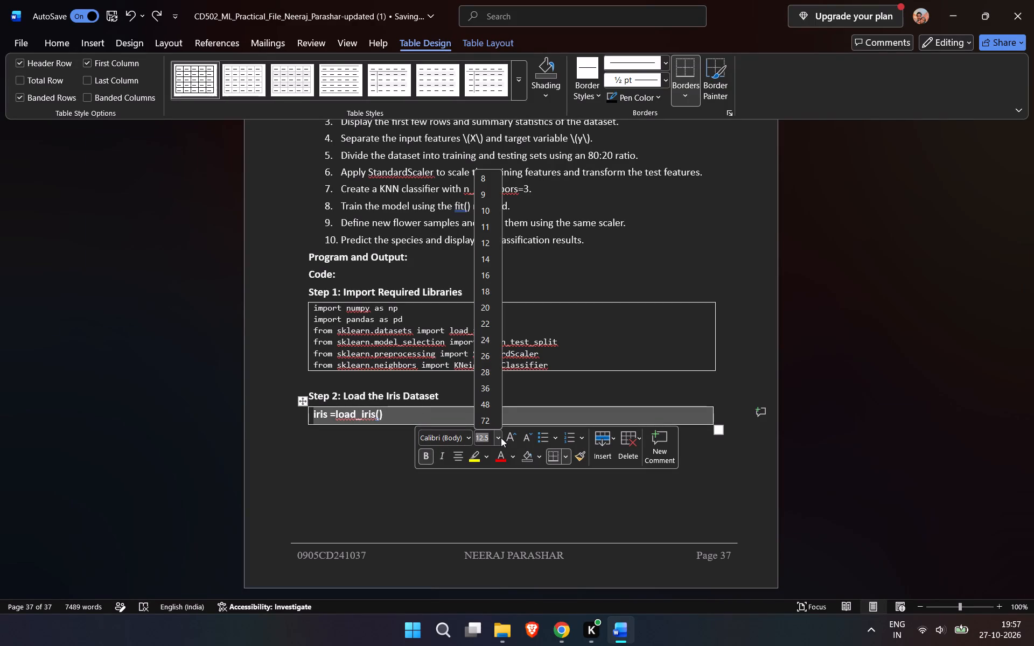
Set the Step 2 box's code line to 1 pt spacing after and multiple line spacing of 1.05.
{"action": "scroll", "coordinate": [488, 234], "scroll_direction": "up", "scroll_amount": 3}
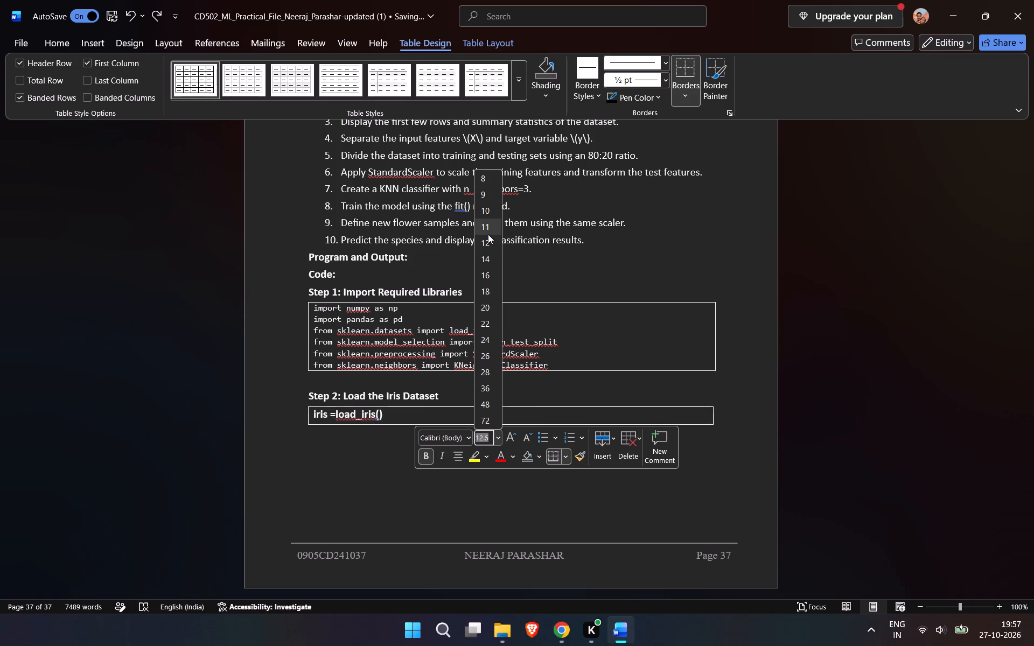
{"action": "scroll", "coordinate": [488, 234], "scroll_direction": "up", "scroll_amount": 3}
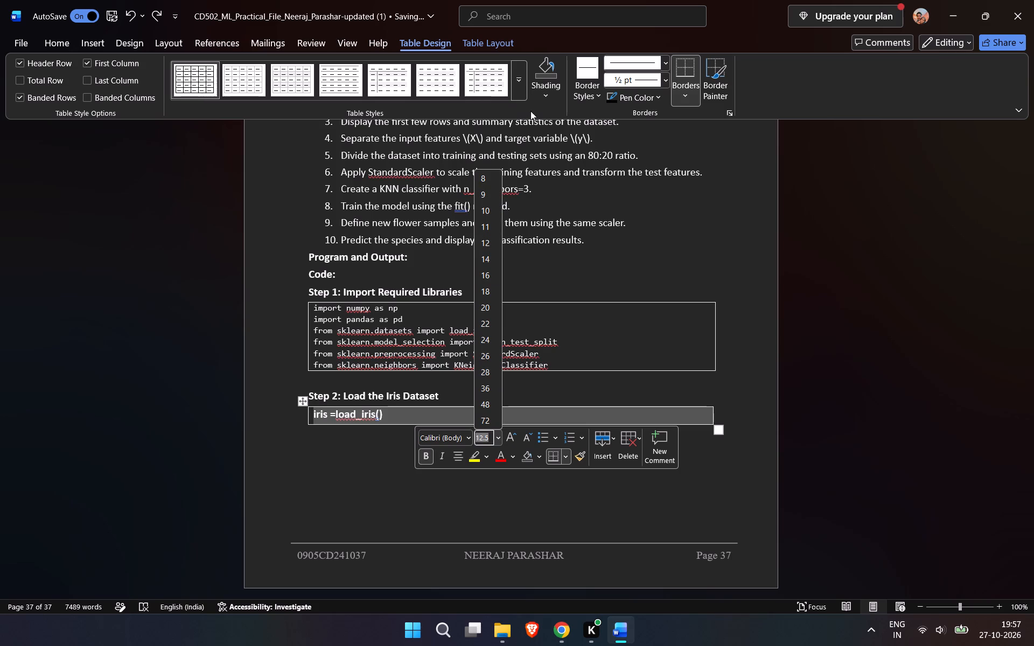
{"action": "left_click", "coordinate": [55, 41]}
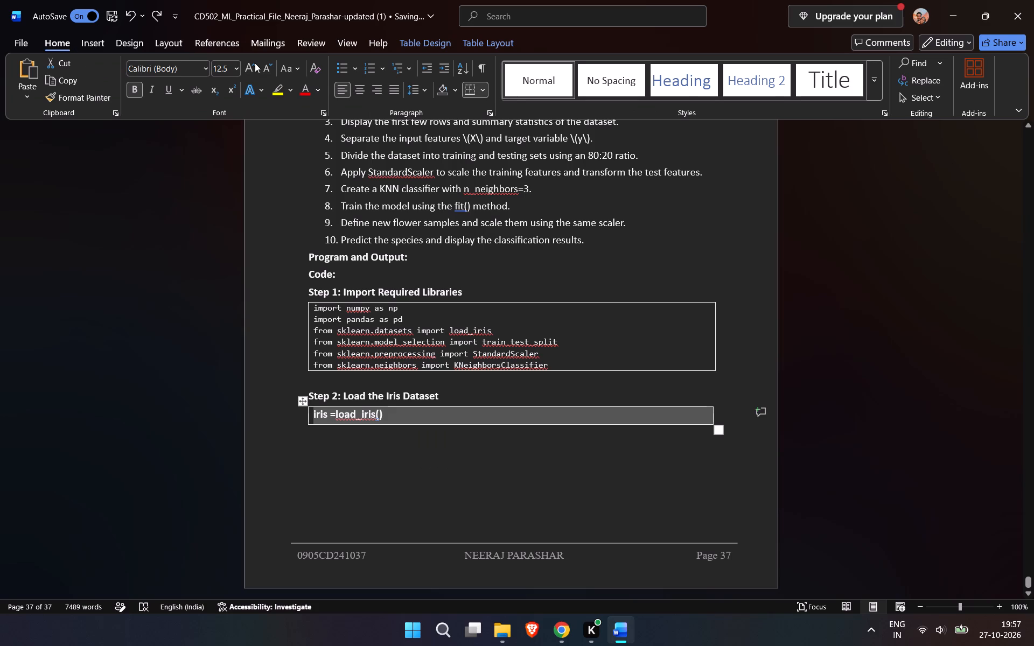
{"action": "left_click", "coordinate": [490, 114]}
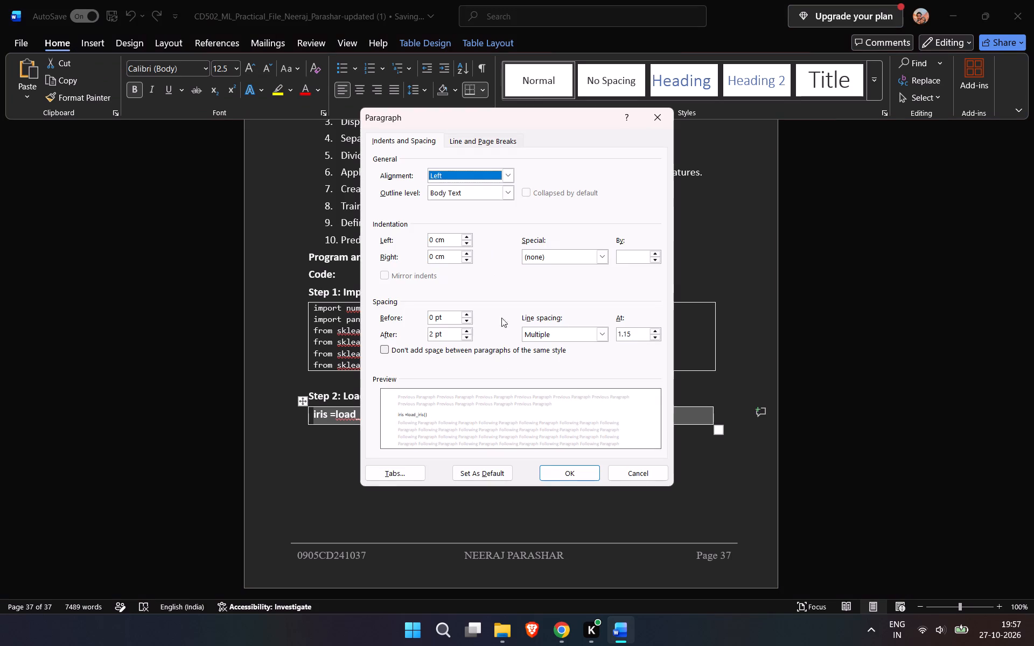
{"action": "left_click", "coordinate": [432, 337]}
{"action": "key", "text": "BackSpace"}
{"action": "key", "text": "1"}
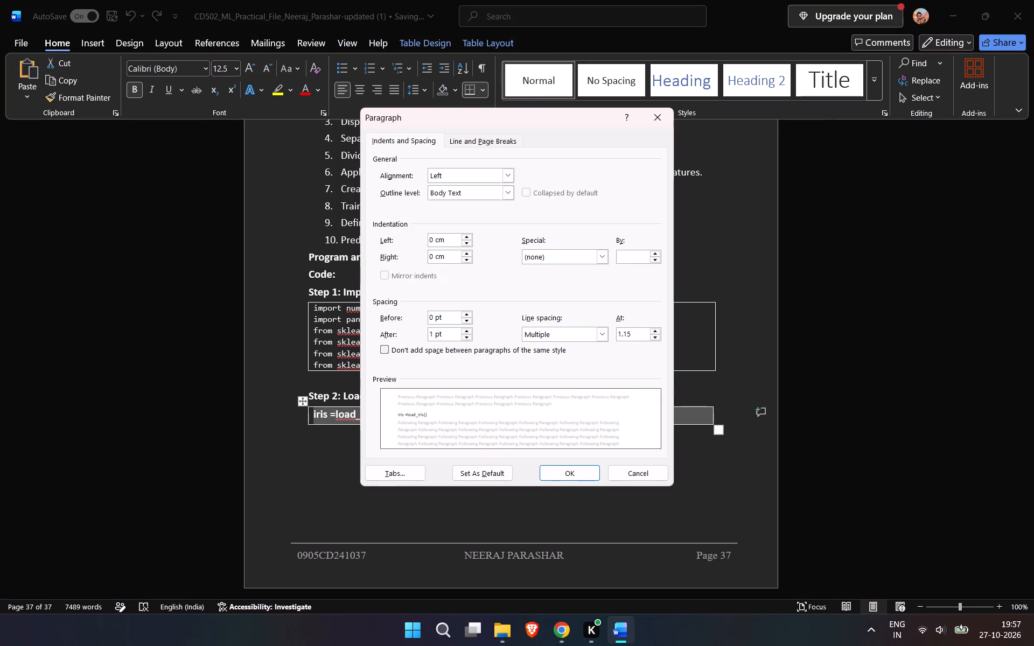
{"action": "left_click", "coordinate": [626, 333]}
{"action": "key", "text": "BackSpace"}
{"action": "key", "text": "0"}
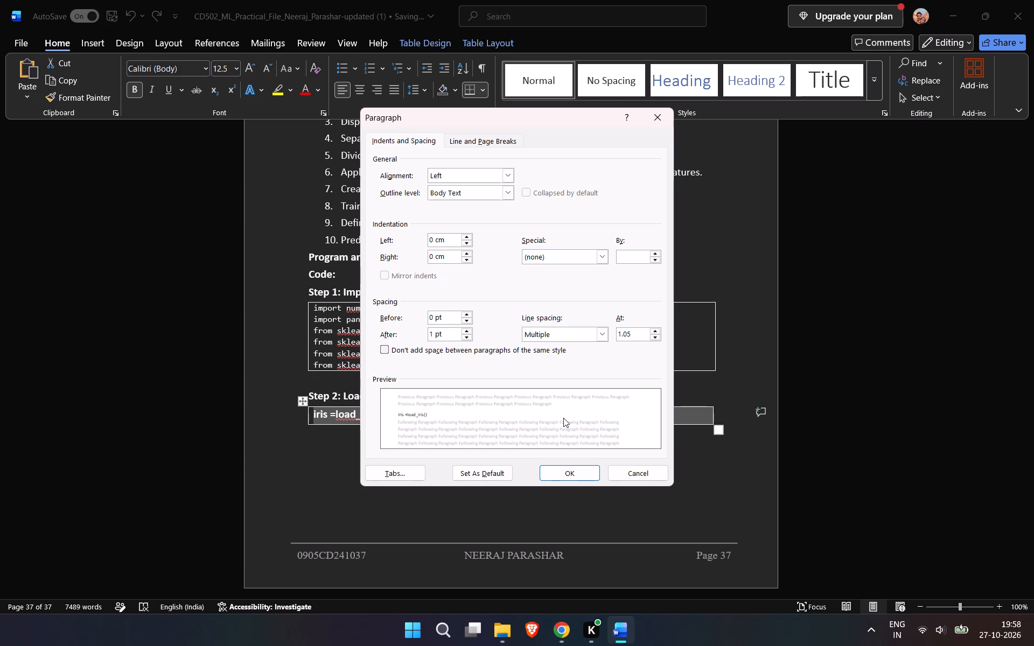
{"action": "left_click", "coordinate": [569, 473]}
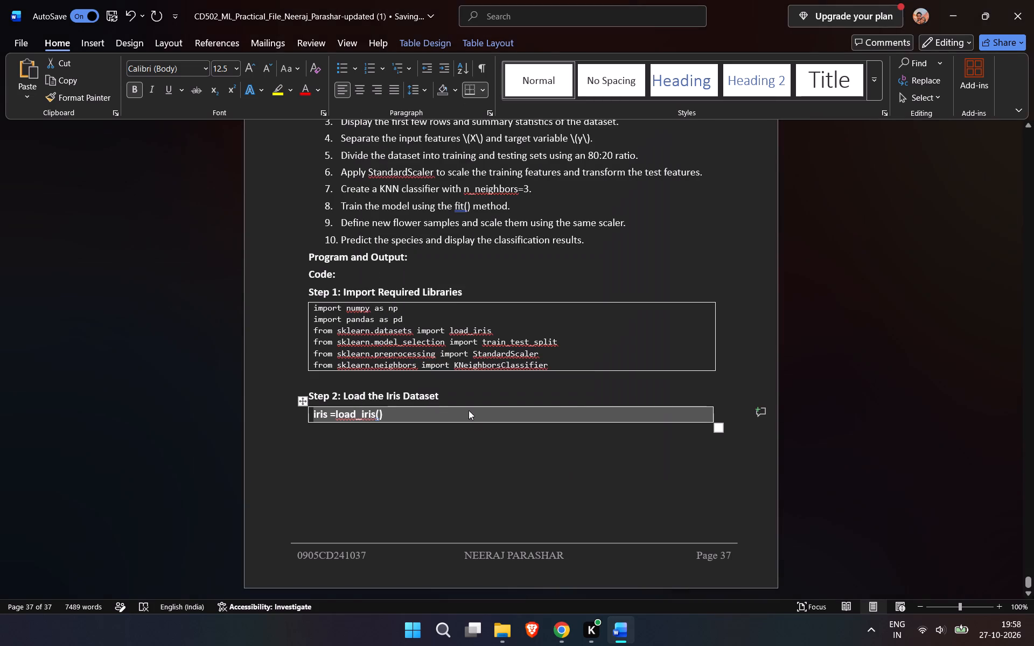
Select the code line "iris =load_iris()" in the Step 2 box and open its font size for editing.
{"action": "triple_click", "coordinate": [393, 410]}
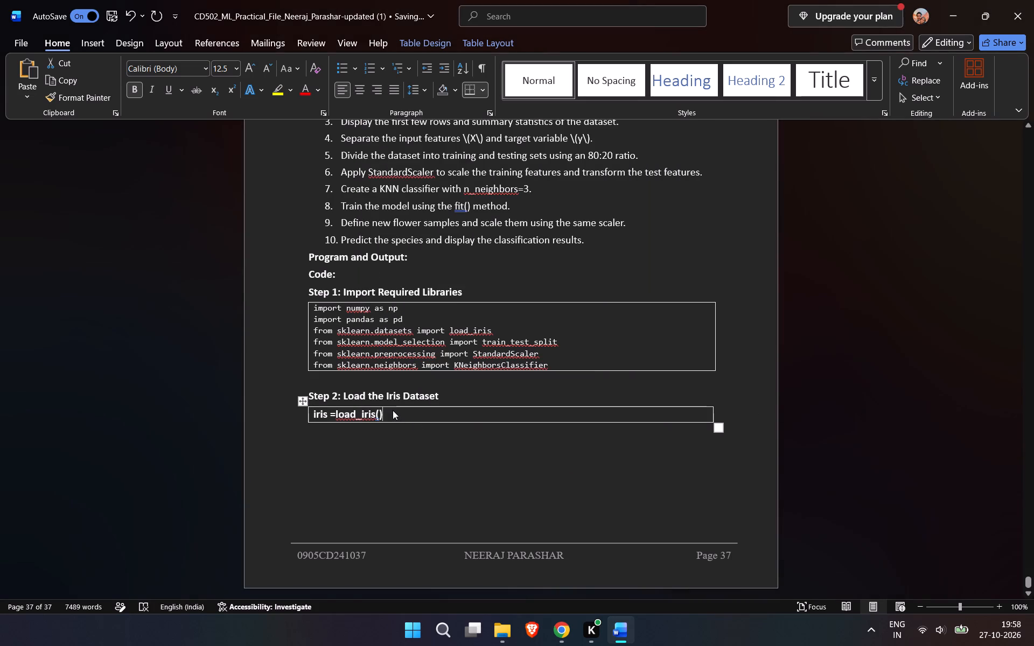
{"action": "double_click", "coordinate": [393, 410]}
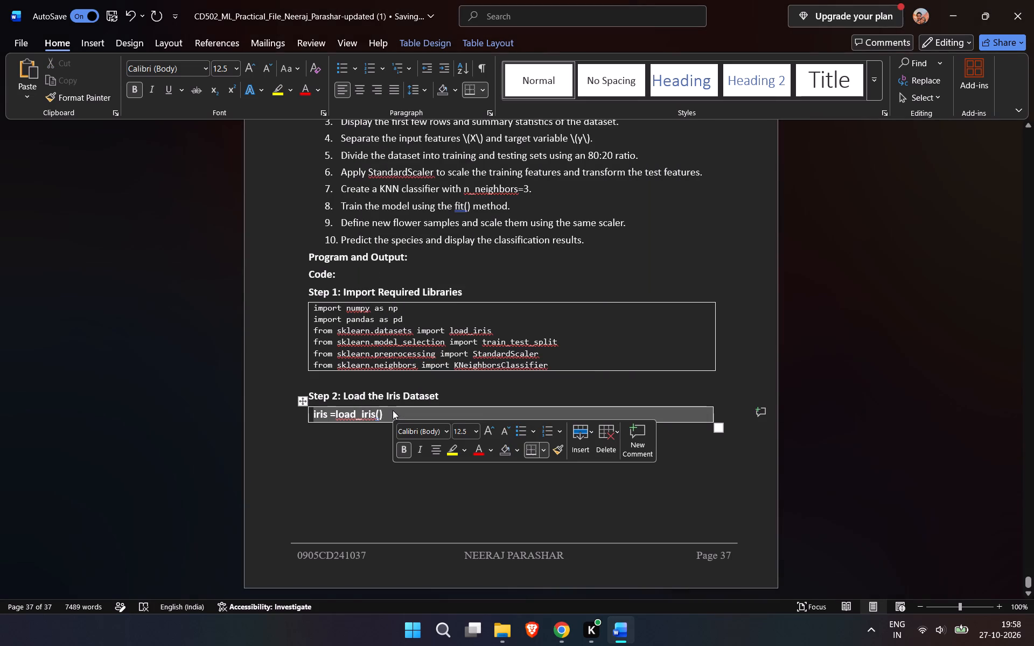
{"action": "left_click", "coordinate": [220, 61]}
{"action": "left_click", "coordinate": [221, 68]}
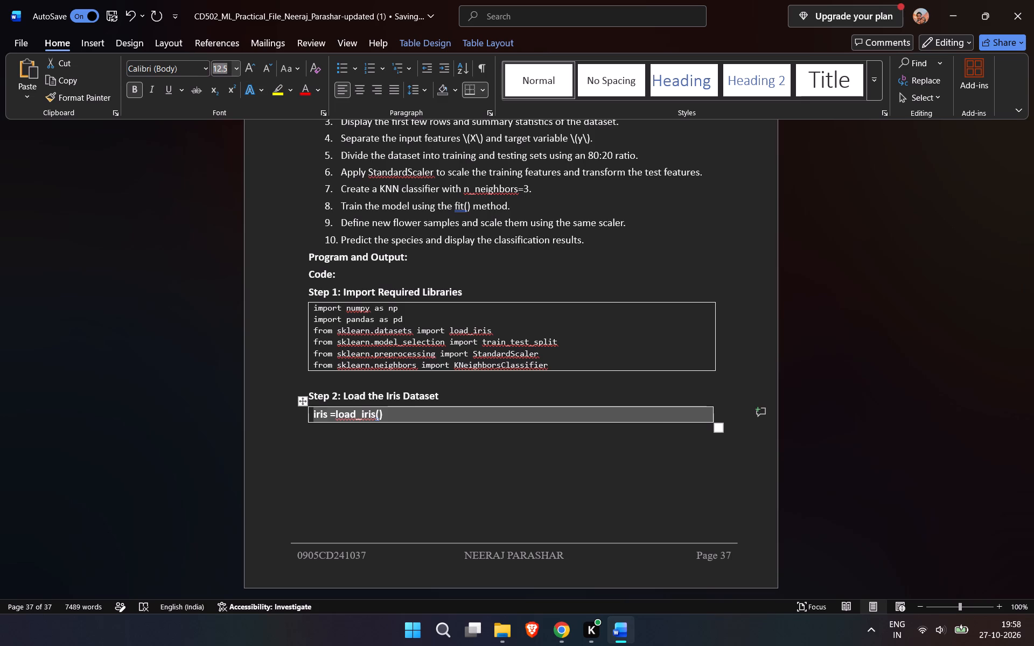
Set the code line "iris =load_iris()" in the Step 2 box to 9.5 pt Consolas.
{"action": "left_click", "coordinate": [221, 68]}
{"action": "key", "text": "BackSpace"}
{"action": "key", "text": "BackSpace"}
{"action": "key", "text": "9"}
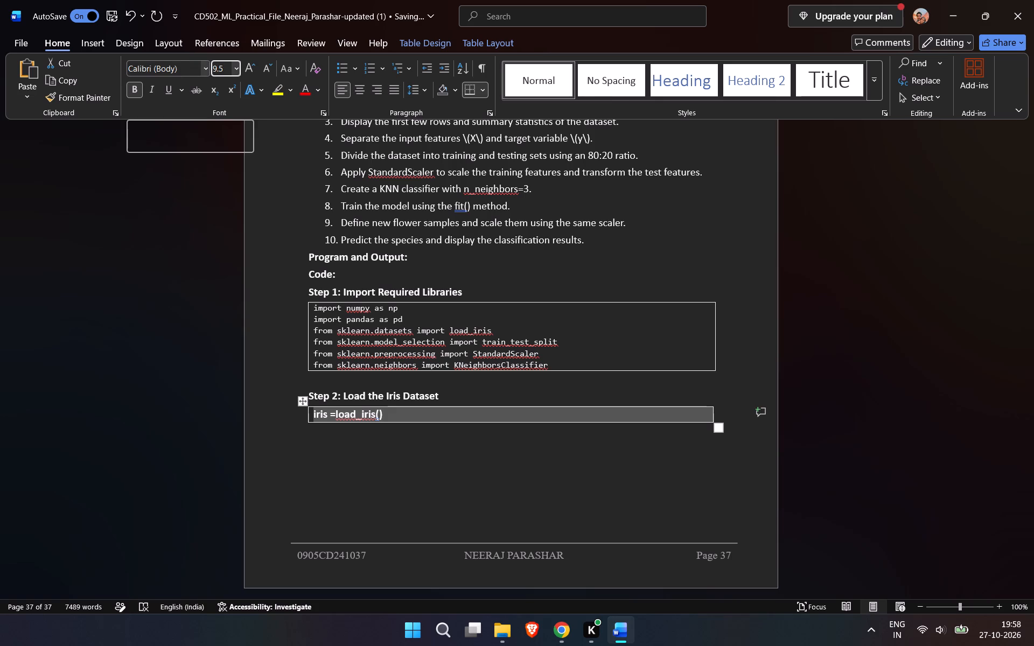
{"action": "left_click", "coordinate": [206, 71]}
{"action": "left_click", "coordinate": [206, 71]}
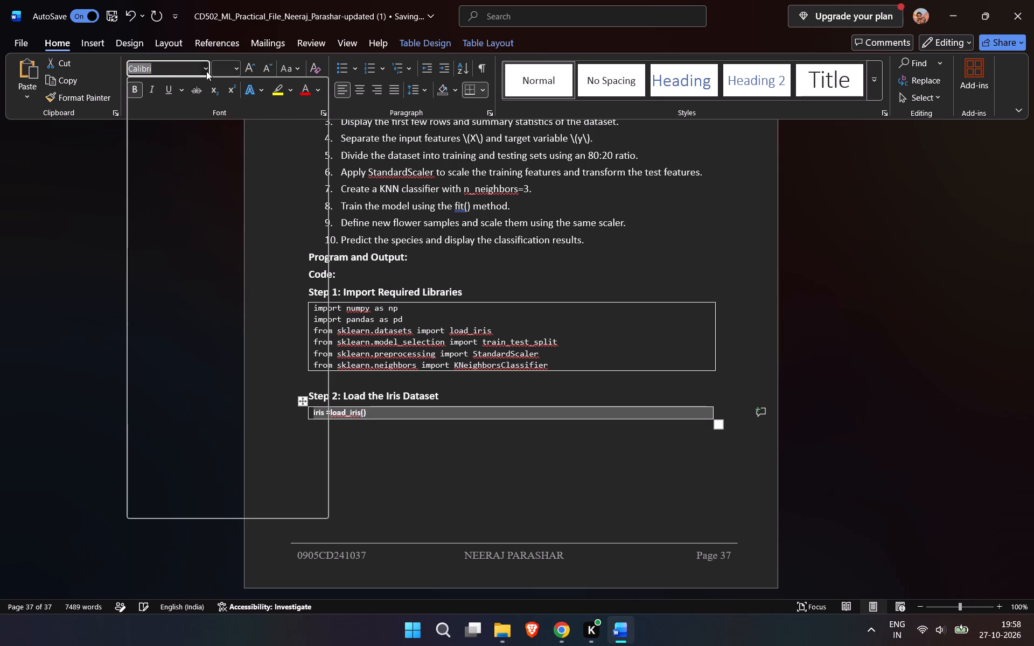
{"action": "scroll", "coordinate": [178, 443], "scroll_direction": "down", "scroll_amount": 4}
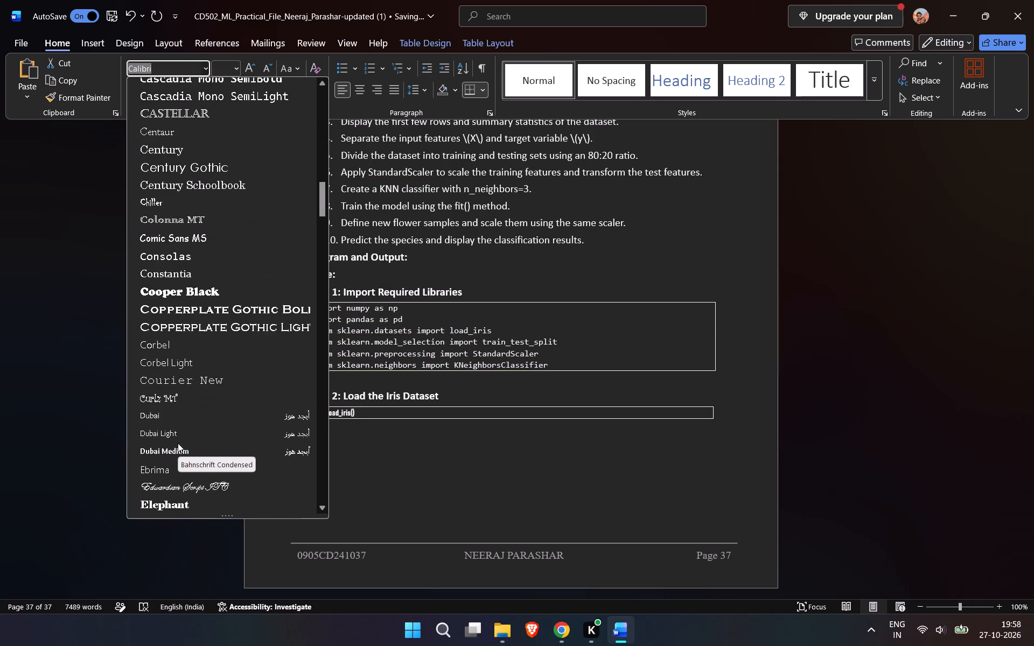
{"action": "left_click", "coordinate": [191, 255]}
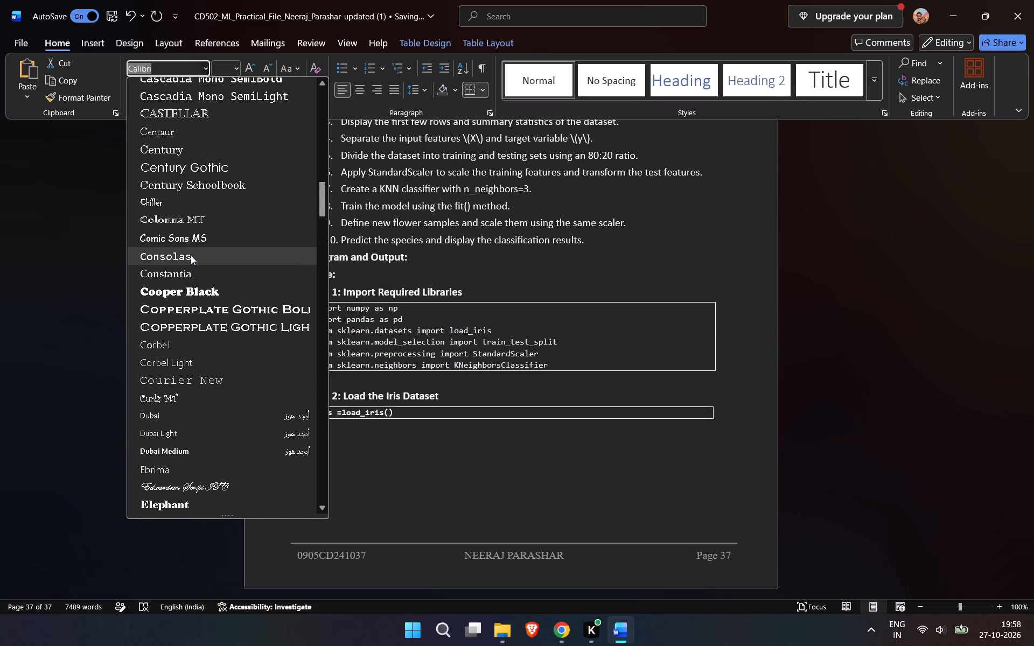
{"action": "left_click", "coordinate": [395, 507]}
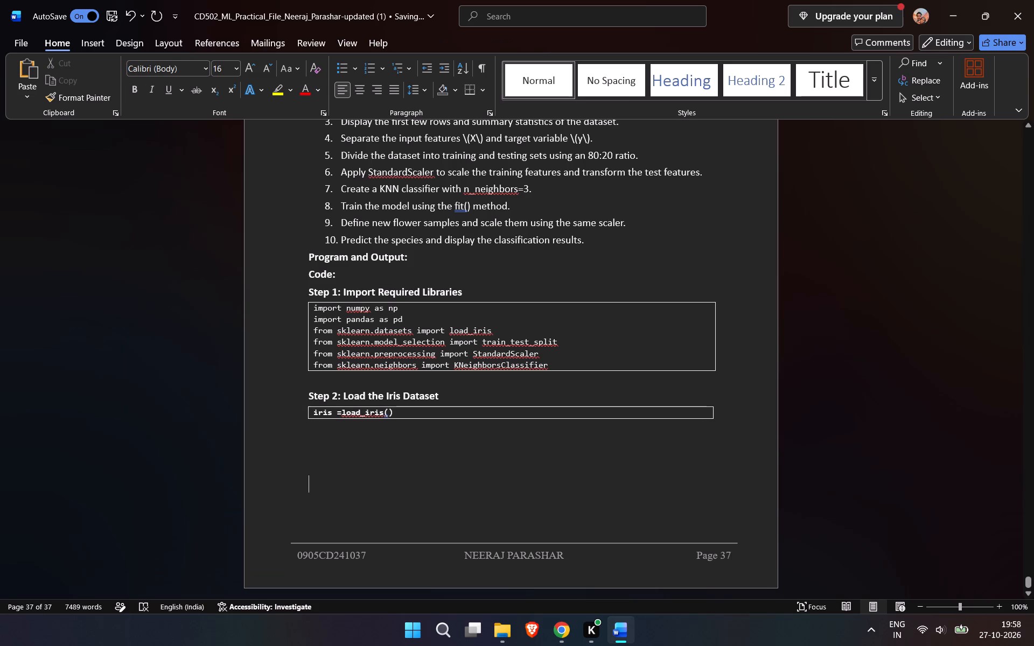
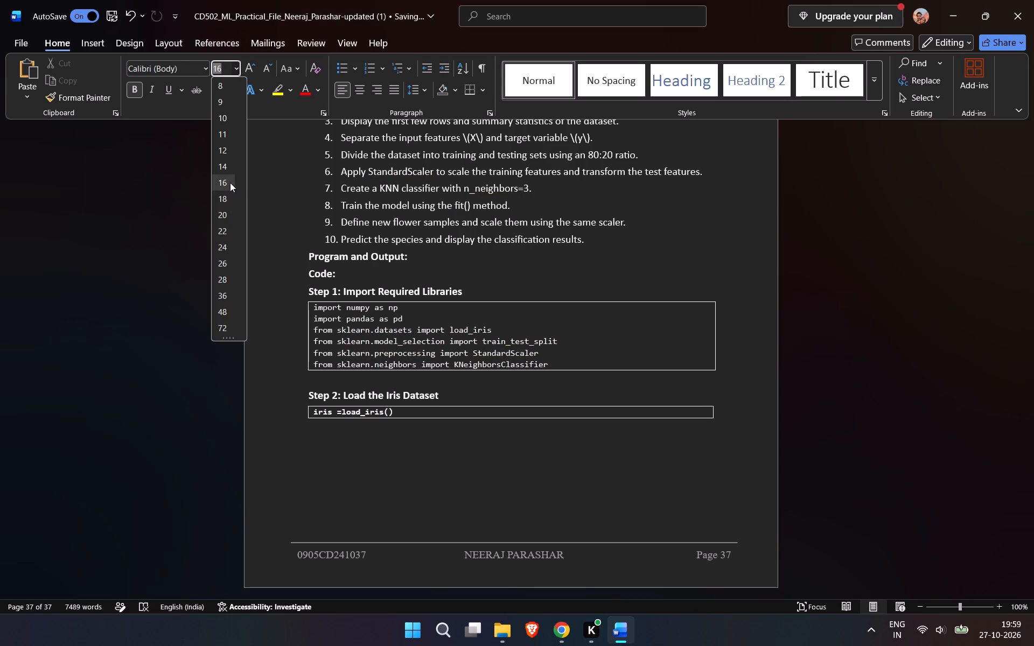
Leave the font size unchosen and start a new heading line below the Step 2 code box, beginning with "S".
{"action": "left_click", "coordinate": [373, 397]}
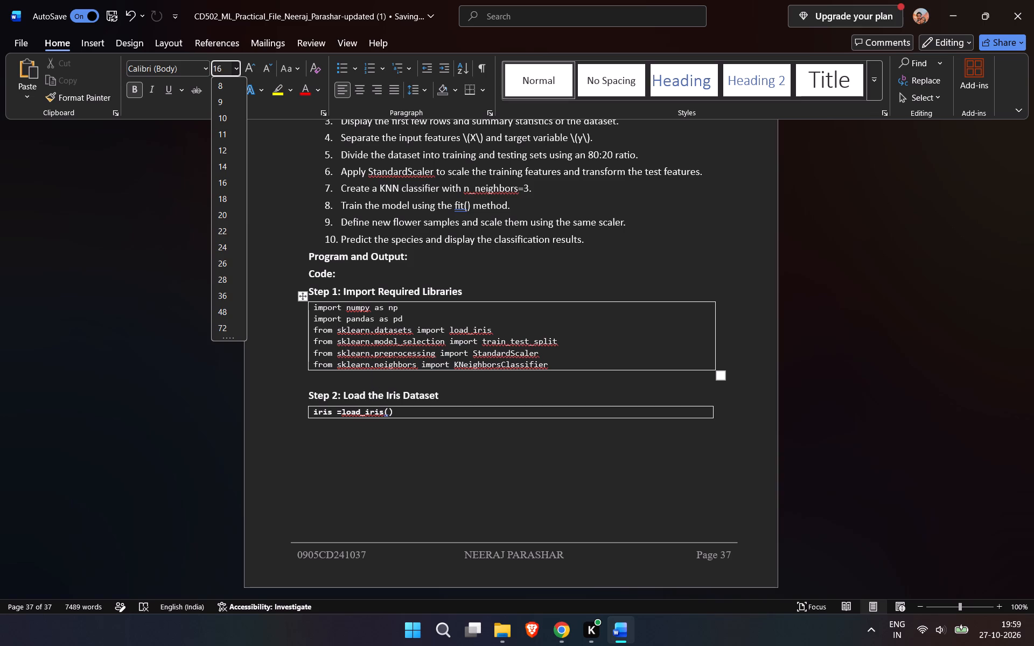
{"action": "left_click", "coordinate": [373, 397]}
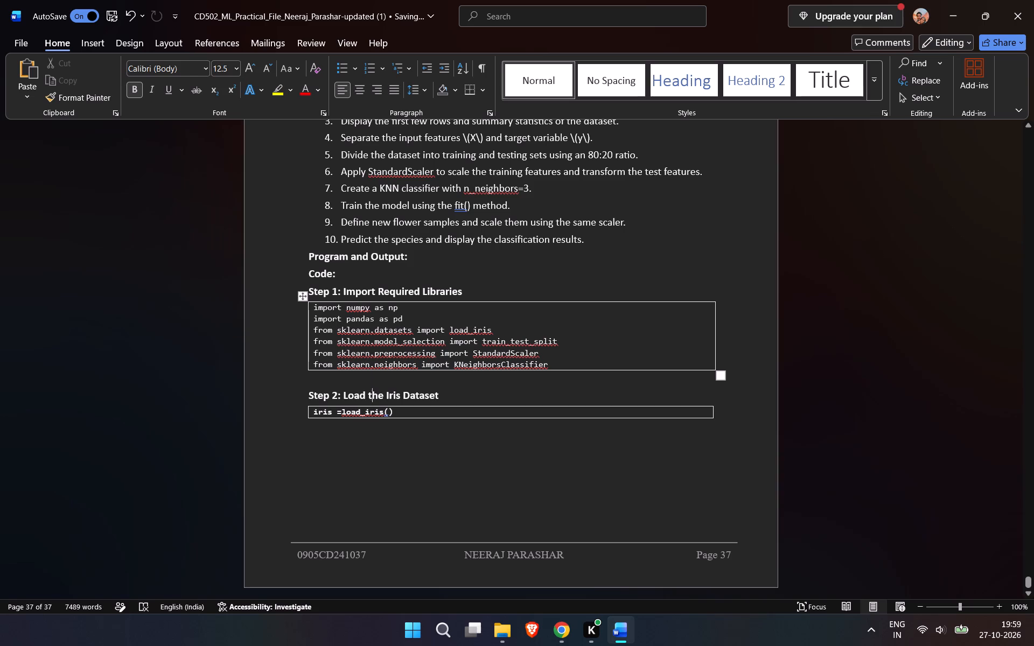
{"action": "left_click", "coordinate": [358, 427]}
{"action": "key", "text": "Return"}
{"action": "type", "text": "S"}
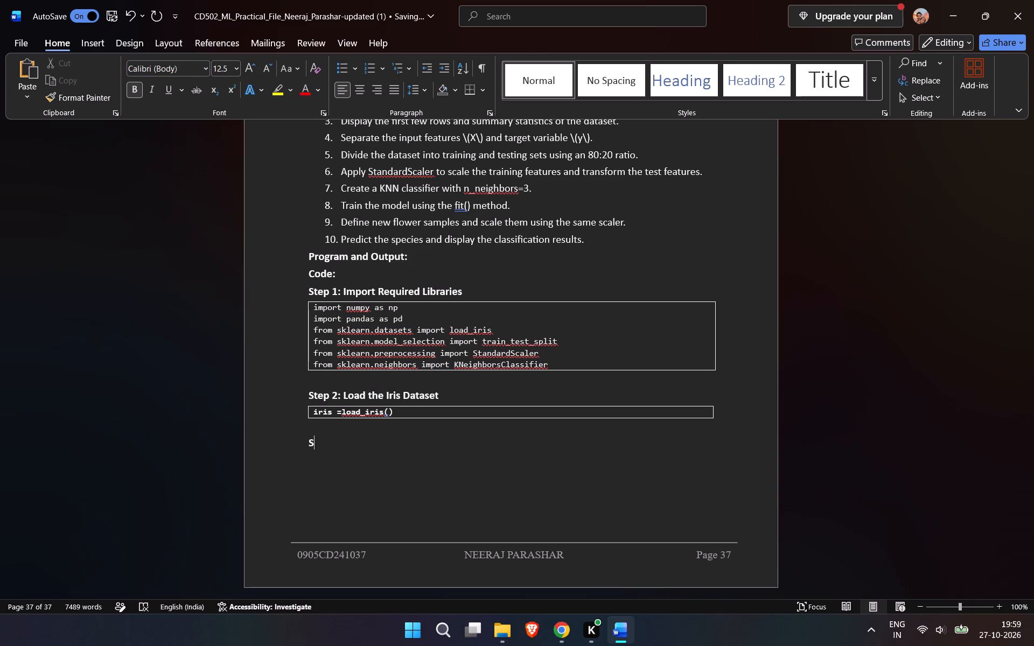